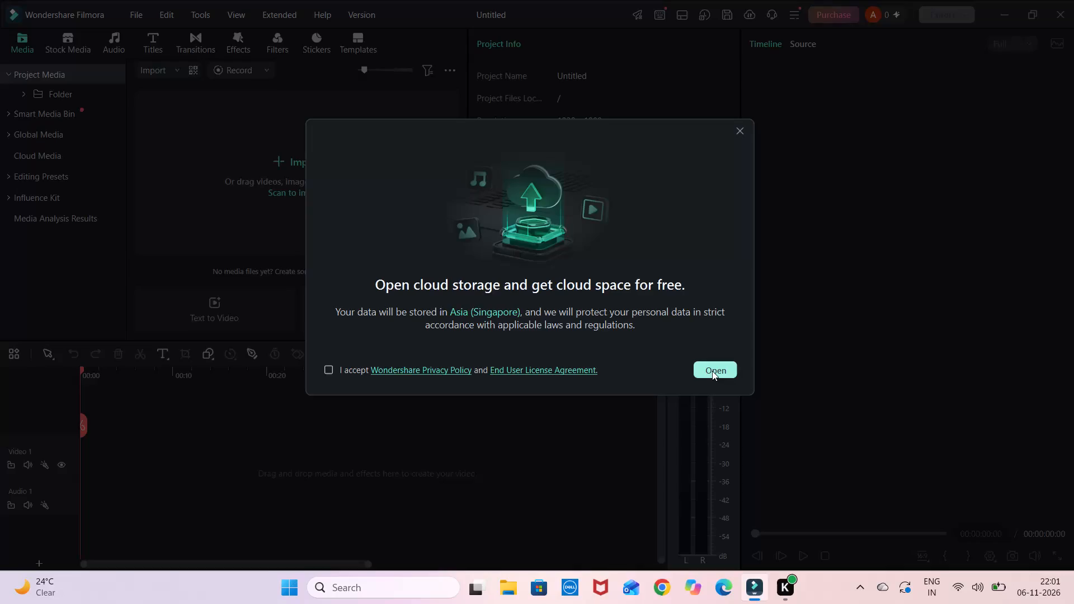
Accept the Wondershare Privacy Policy and End User License Agreement and activate the free cloud storage.
{"action": "left_click", "coordinate": [712, 371]}
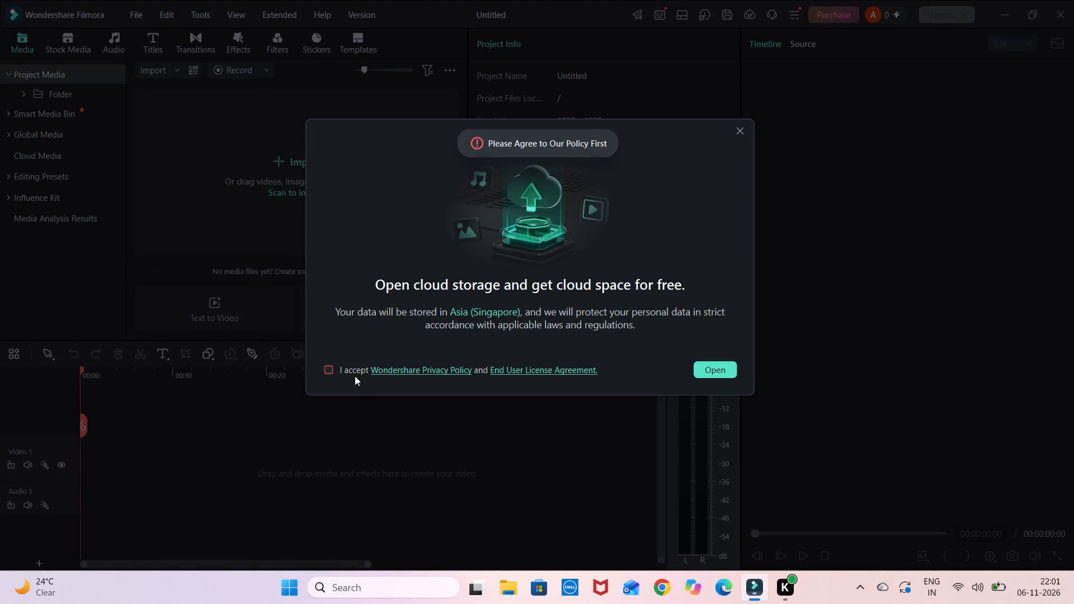
{"action": "left_click", "coordinate": [328, 372]}
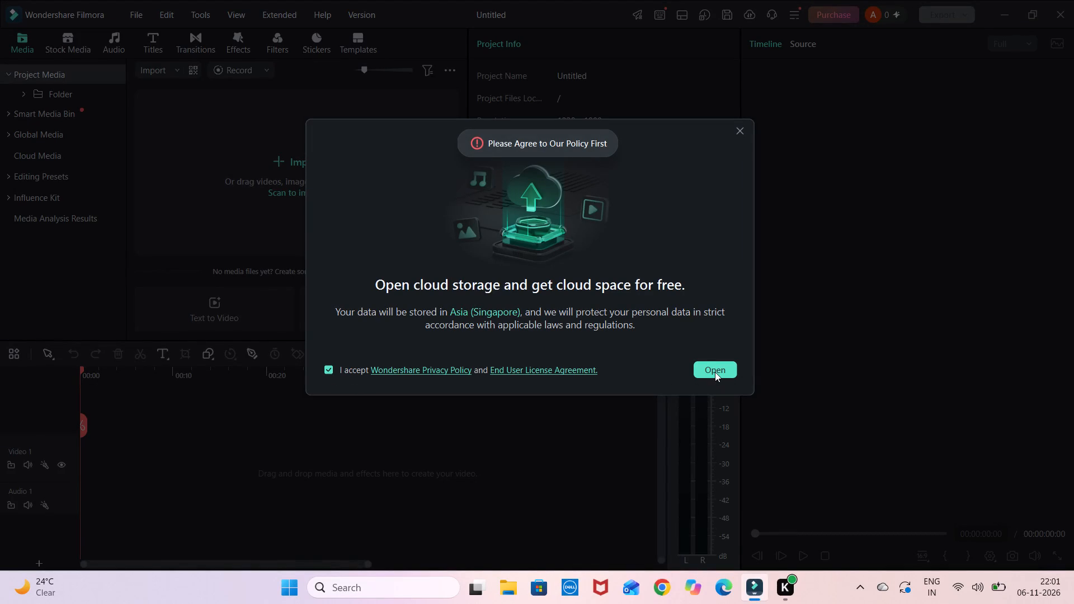
{"action": "left_click", "coordinate": [715, 372]}
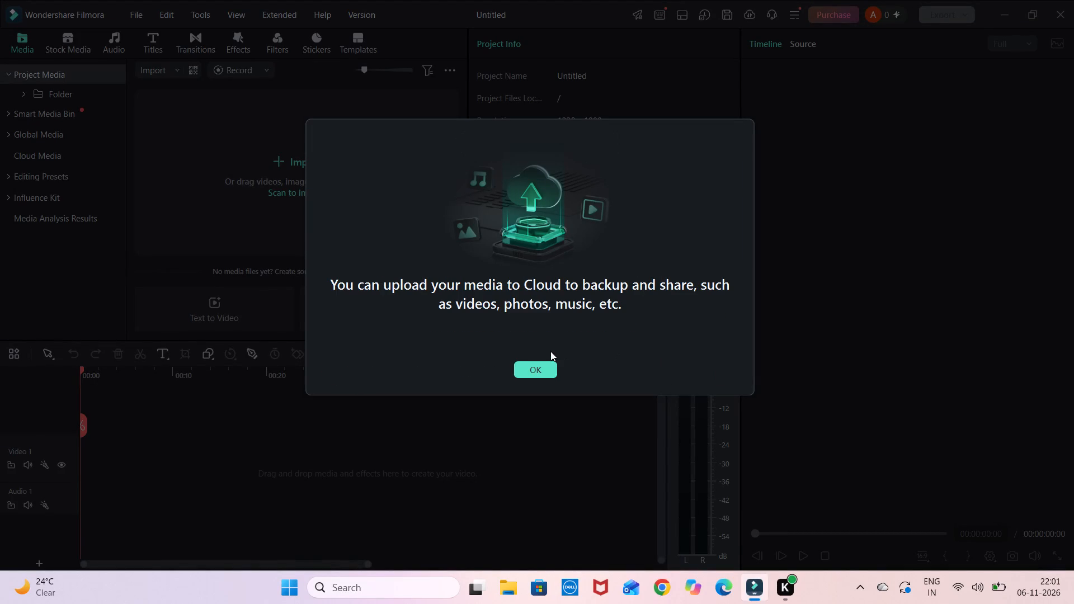
Dismiss the notice about uploading media to the cloud.
{"action": "left_click", "coordinate": [533, 371]}
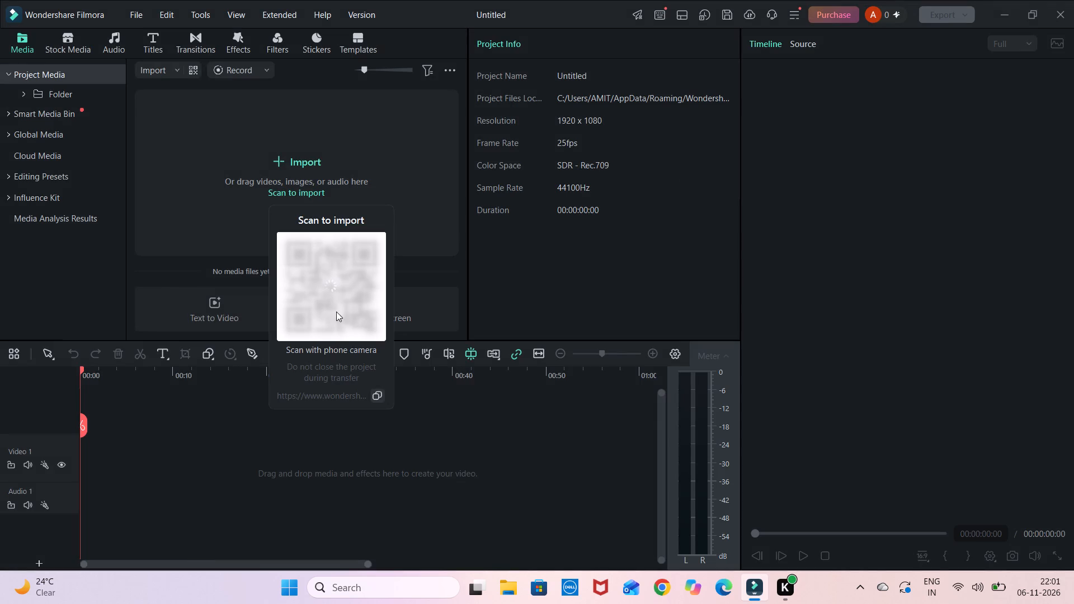
Import the video "WhatsApp Video 2026-11-04 at 8.16.40 PM" from the Downloads folder into the project media.
{"action": "left_click", "coordinate": [383, 176]}
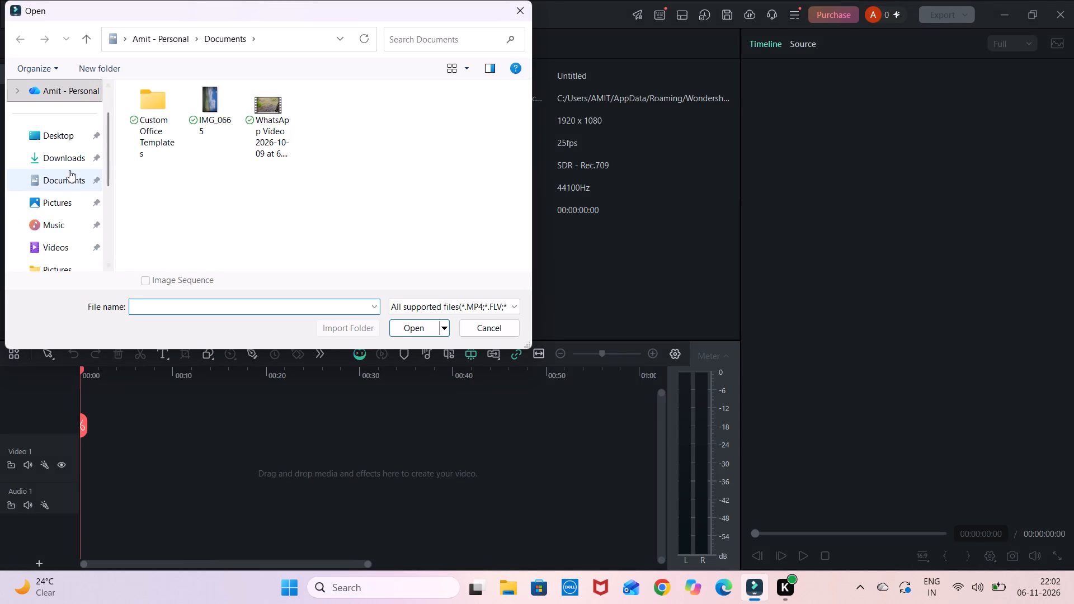
{"action": "scroll", "coordinate": [67, 201], "scroll_direction": "down", "scroll_amount": 1}
{"action": "scroll", "coordinate": [67, 201], "scroll_direction": "up", "scroll_amount": 1}
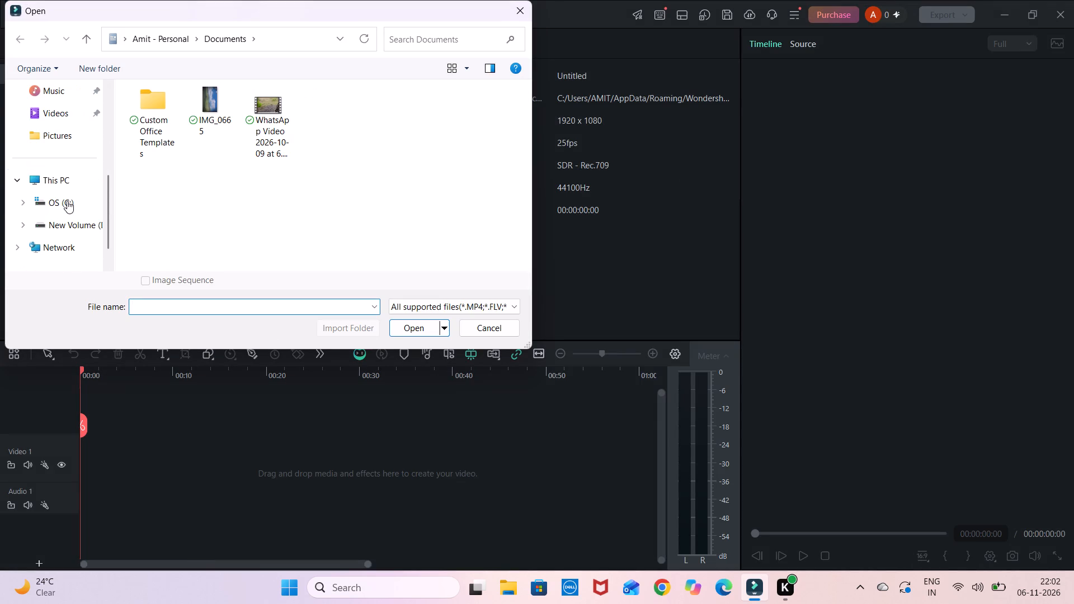
{"action": "scroll", "coordinate": [67, 201], "scroll_direction": "up", "scroll_amount": 1}
{"action": "left_click", "coordinate": [64, 202]}
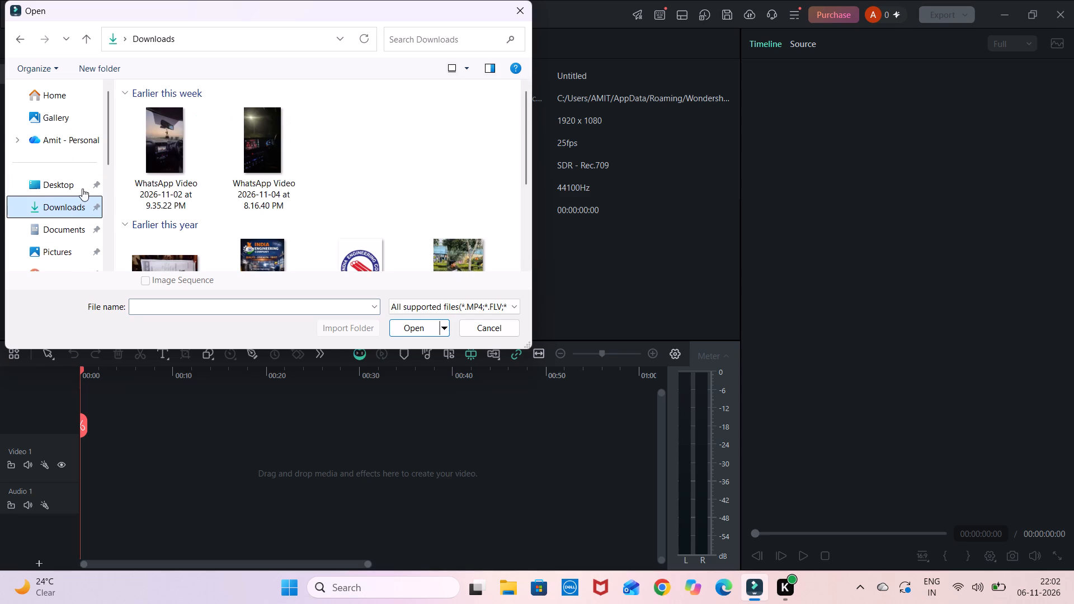
{"action": "double_click", "coordinate": [262, 123]}
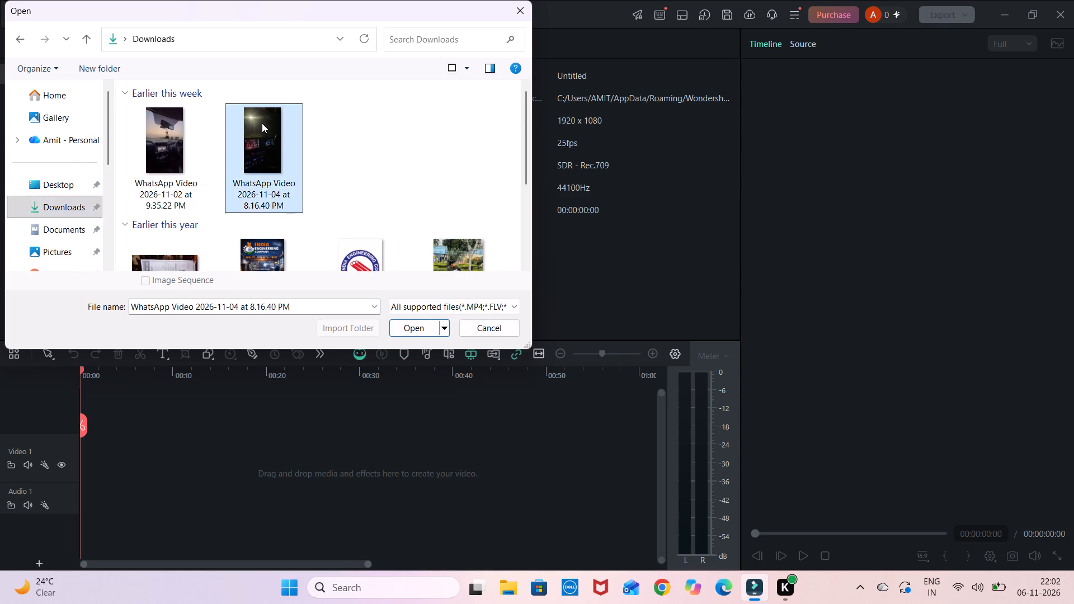
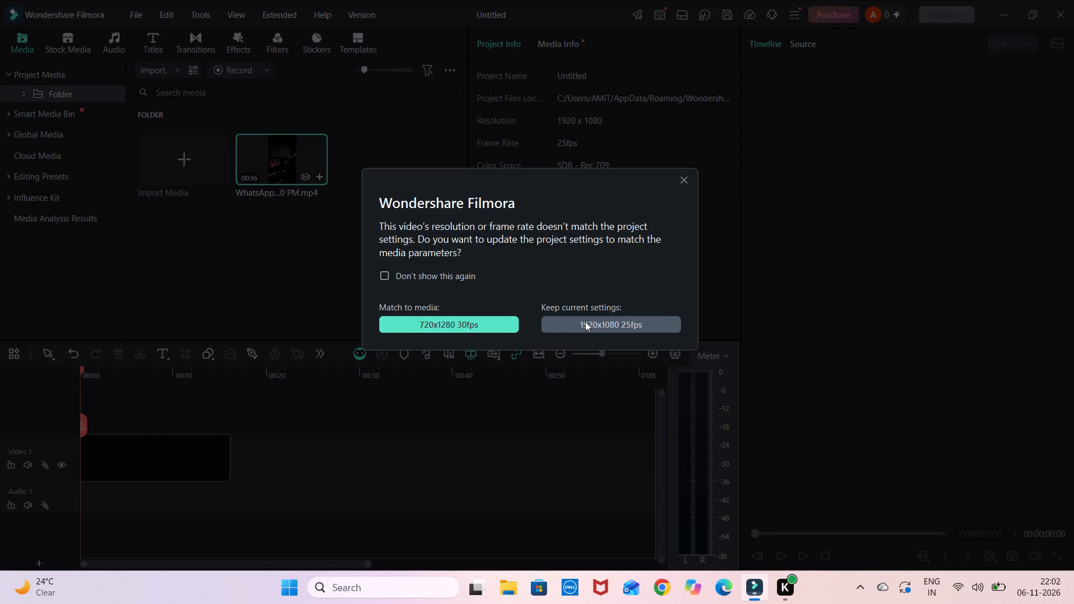
Keep the current project settings of 1920x1080 at 25fps for the WhatsApp video placed on the timeline.
{"action": "left_click", "coordinate": [586, 322]}
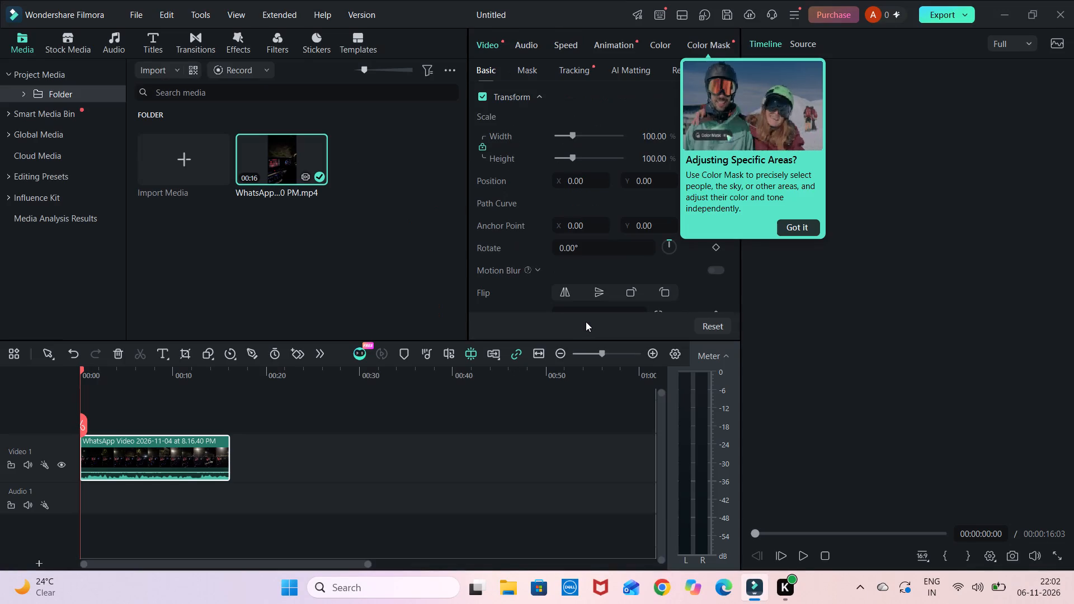
Dismiss the Color Mask tip and open the Basic filters collection.
{"action": "left_click", "coordinate": [806, 223]}
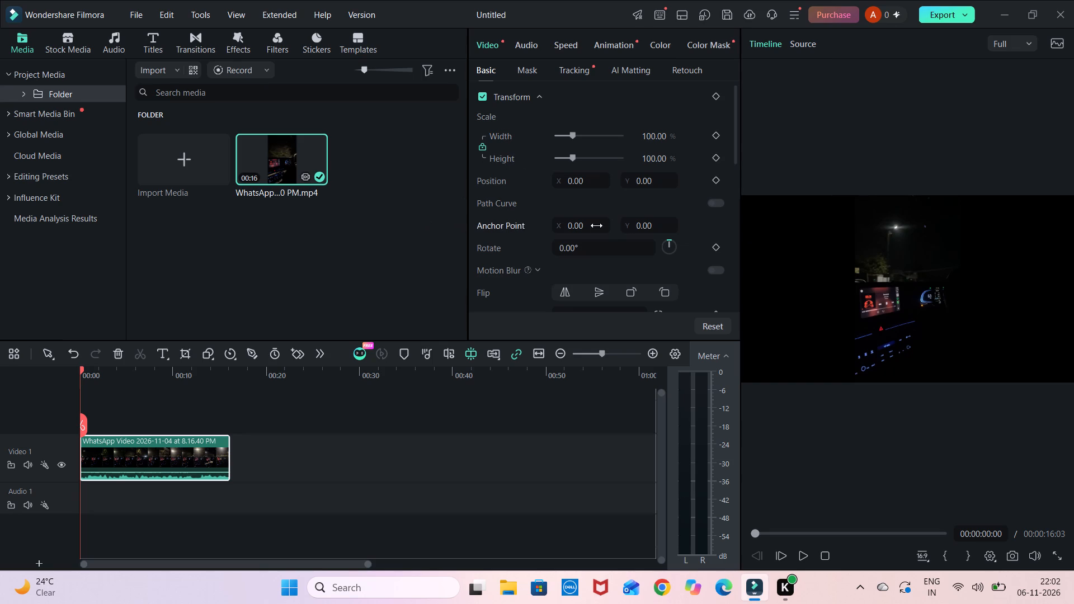
{"action": "left_click", "coordinate": [281, 46]}
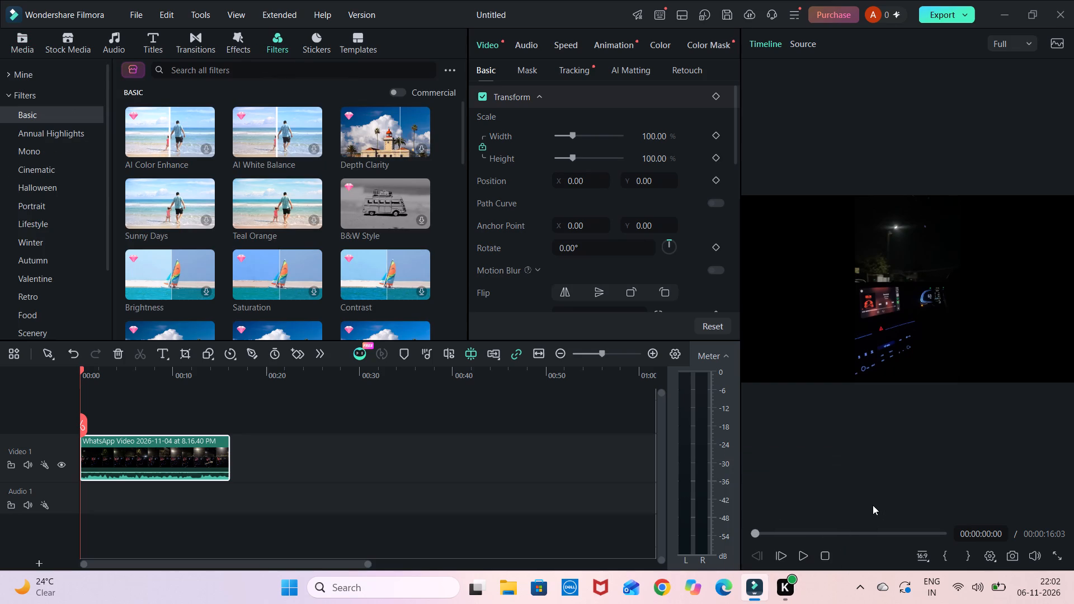
Play the unfiltered clip through to its end in the preview.
{"action": "left_click", "coordinate": [798, 554]}
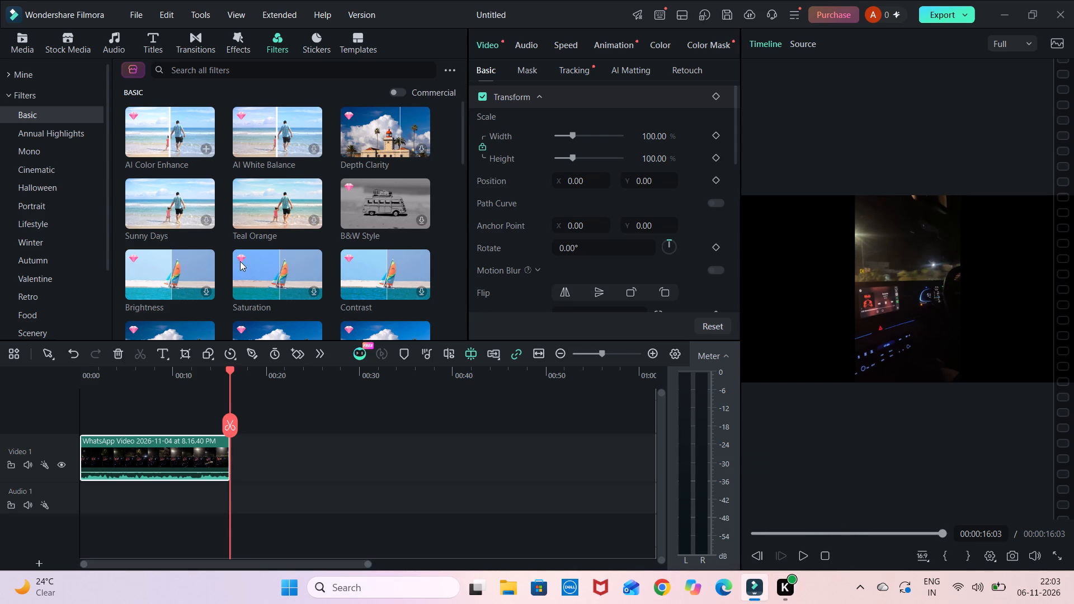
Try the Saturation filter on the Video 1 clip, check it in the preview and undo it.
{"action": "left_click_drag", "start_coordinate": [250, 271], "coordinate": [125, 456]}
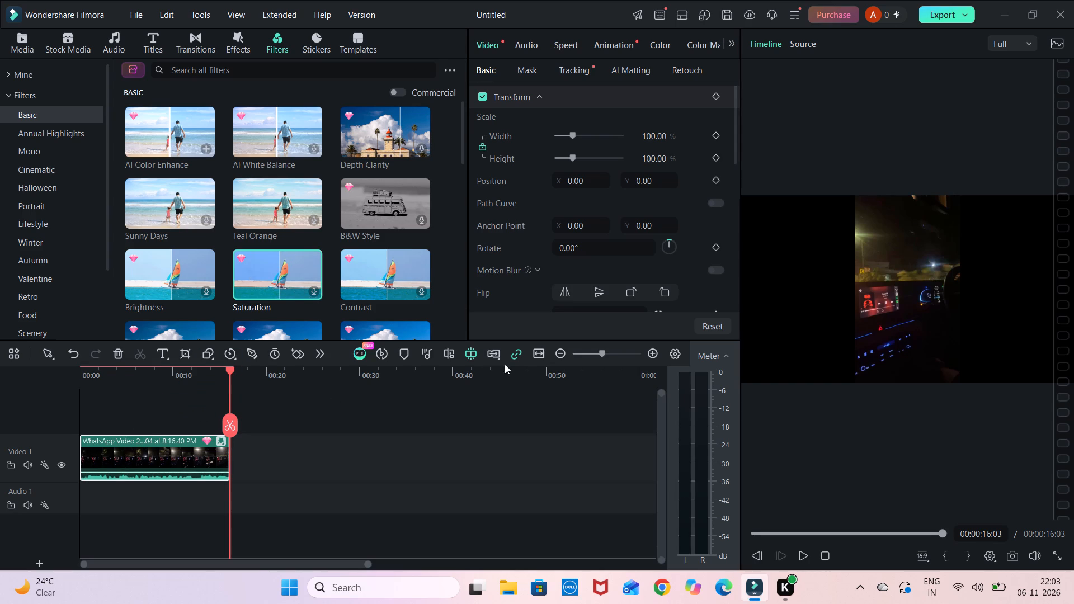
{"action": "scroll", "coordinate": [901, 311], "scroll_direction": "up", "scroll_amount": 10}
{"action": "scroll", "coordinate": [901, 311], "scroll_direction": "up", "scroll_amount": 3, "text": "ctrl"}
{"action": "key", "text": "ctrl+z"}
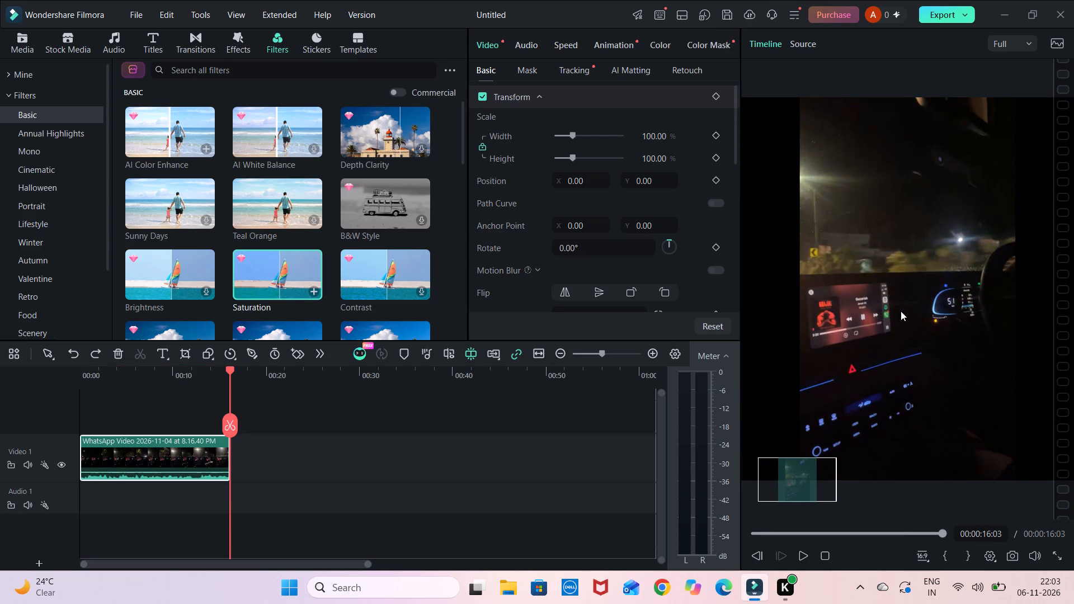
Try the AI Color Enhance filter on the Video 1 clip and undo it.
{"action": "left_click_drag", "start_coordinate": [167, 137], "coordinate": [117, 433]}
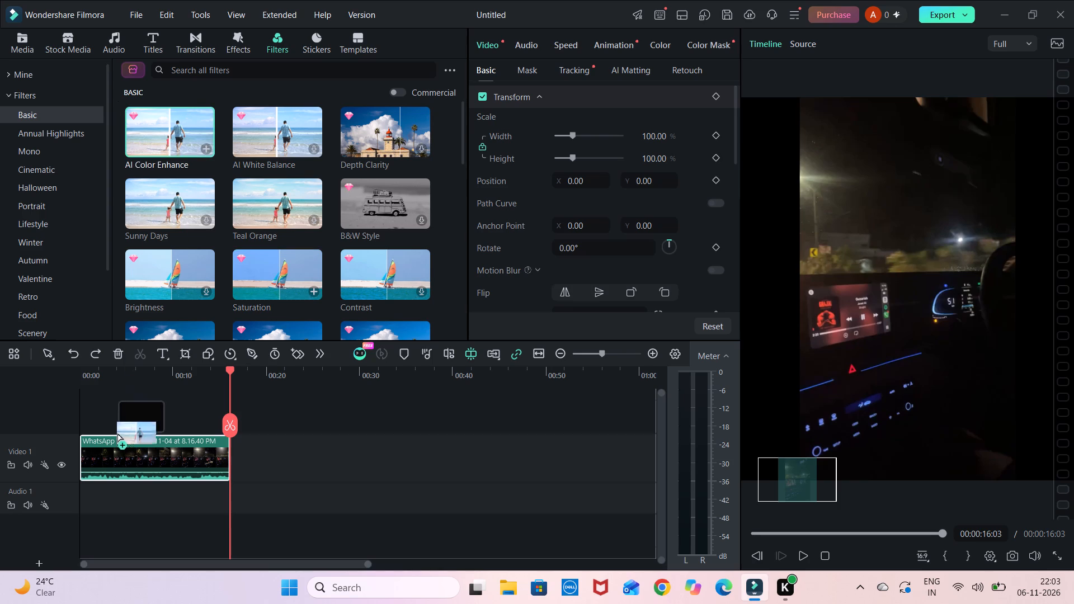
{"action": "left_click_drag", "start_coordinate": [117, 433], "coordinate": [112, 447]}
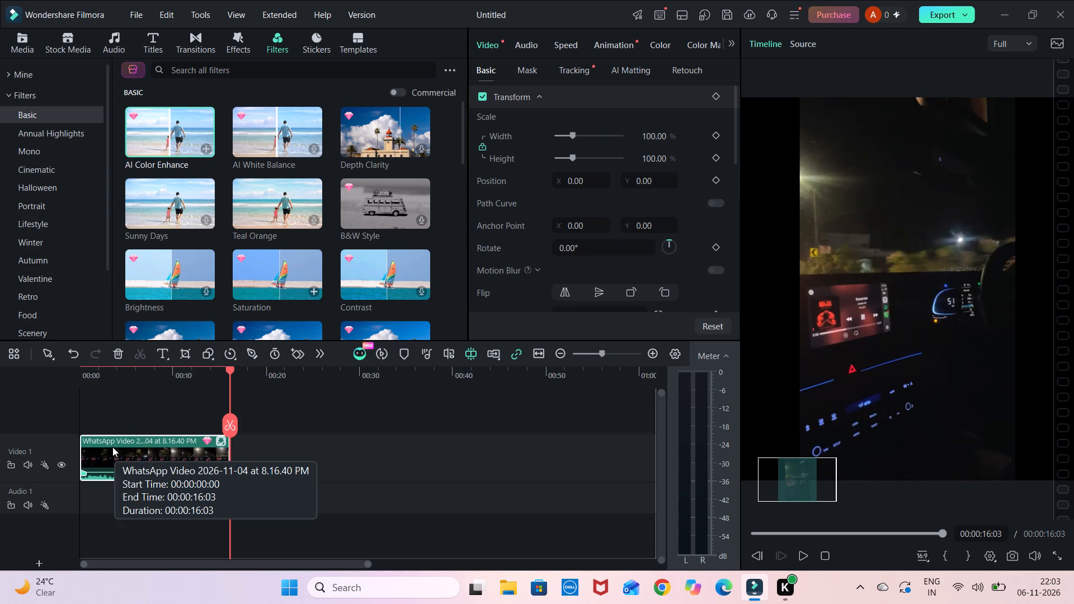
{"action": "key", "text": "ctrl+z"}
Apply the AI White Balance filter to the Video 1 clip.
{"action": "left_click_drag", "start_coordinate": [272, 133], "coordinate": [238, 231]}
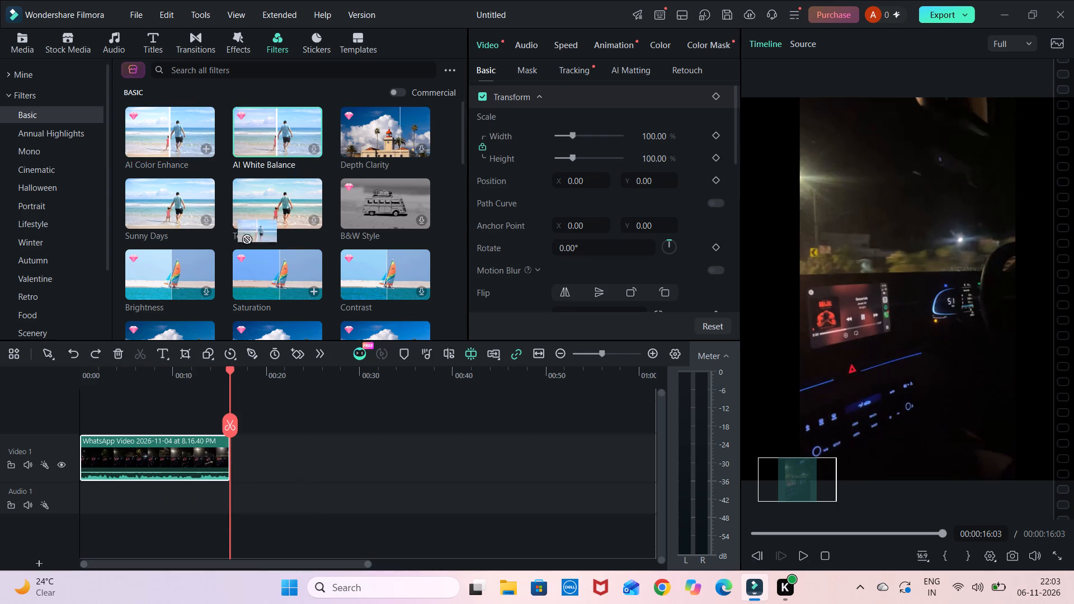
{"action": "left_click_drag", "start_coordinate": [238, 231], "coordinate": [146, 450]}
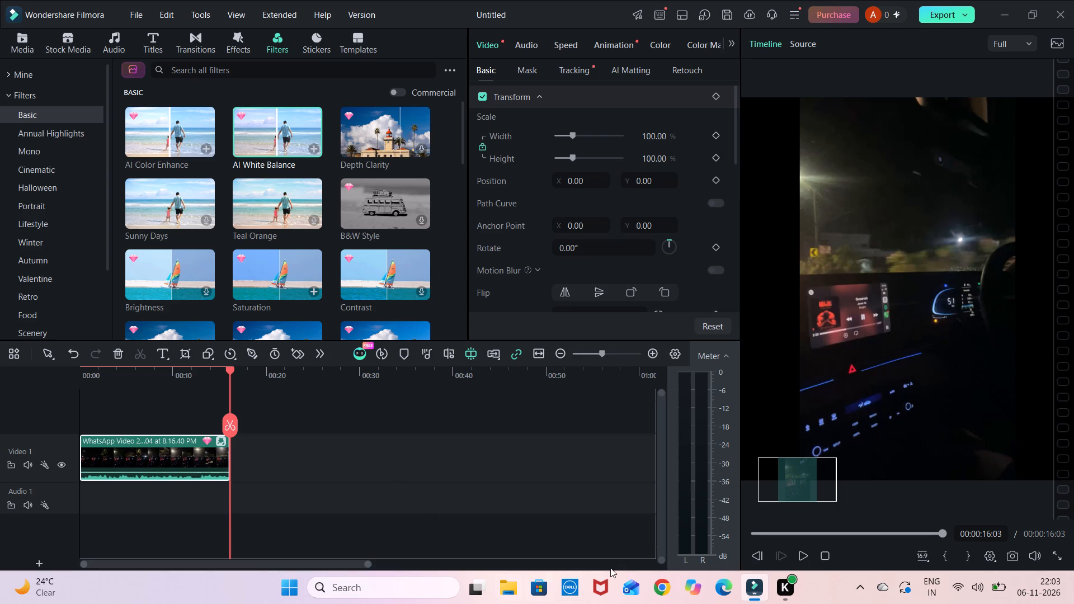
Play the filtered clip from 00:00:02:07 and pause it at about five seconds to check the look.
{"action": "left_click", "coordinate": [782, 530]}
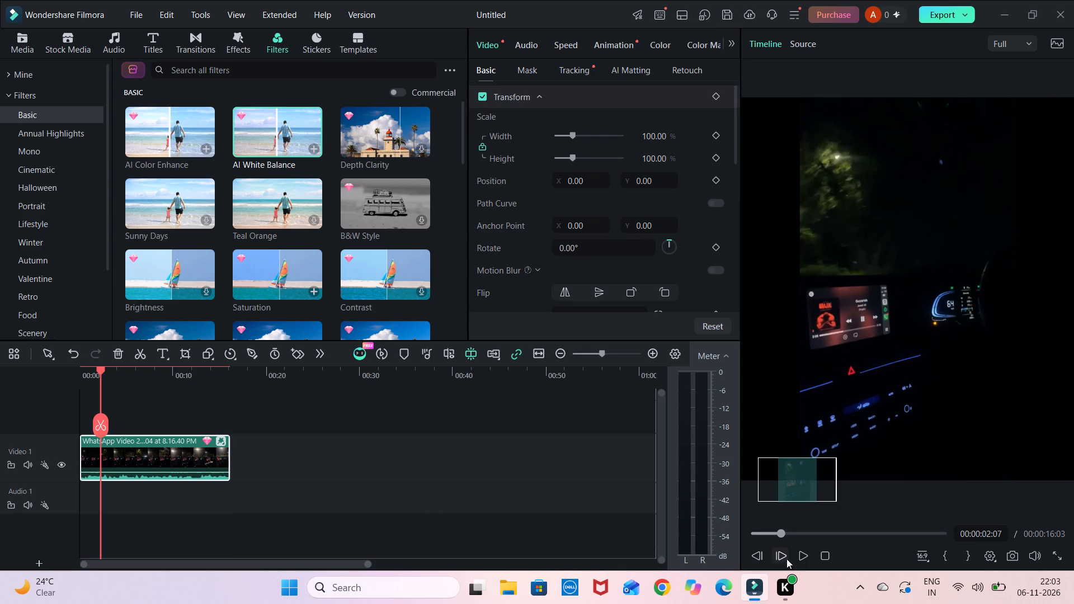
{"action": "left_click", "coordinate": [789, 559]}
{"action": "left_click", "coordinate": [789, 559]}
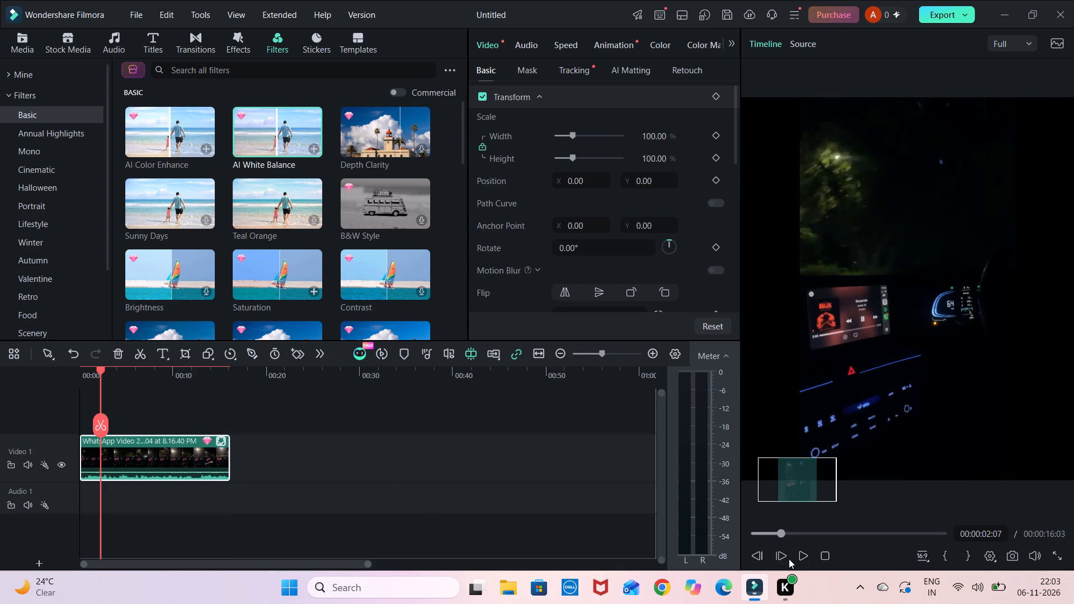
{"action": "left_click", "coordinate": [789, 559]}
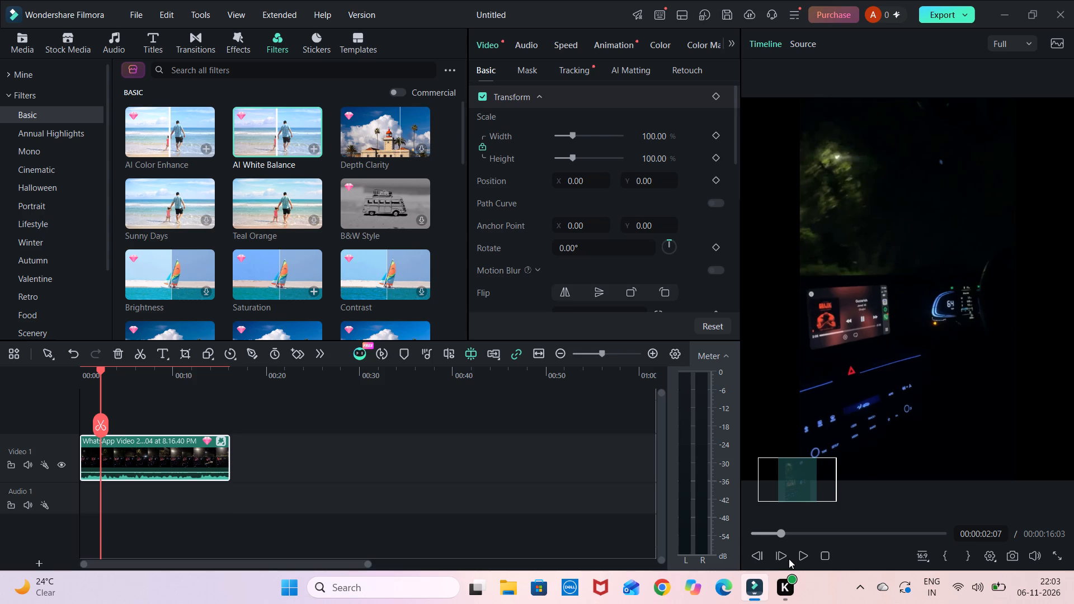
{"action": "left_click", "coordinate": [802, 556]}
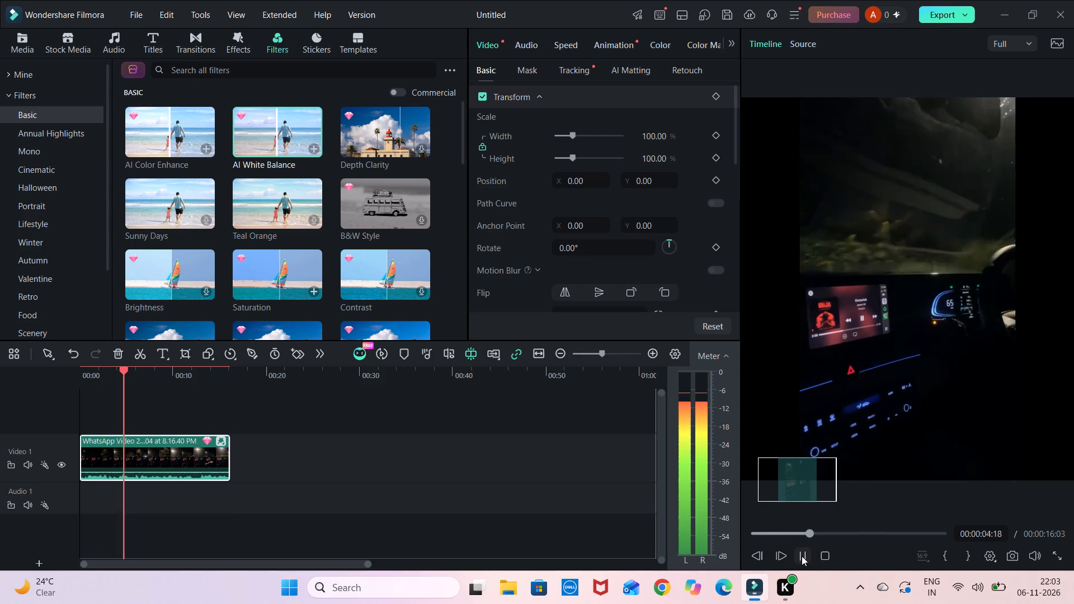
{"action": "left_click", "coordinate": [802, 556]}
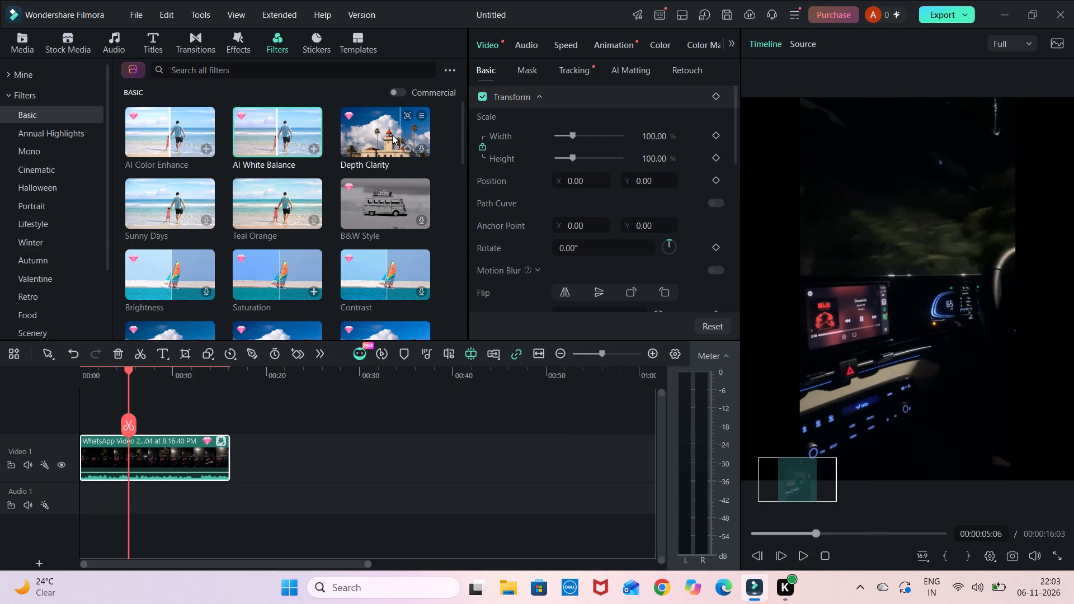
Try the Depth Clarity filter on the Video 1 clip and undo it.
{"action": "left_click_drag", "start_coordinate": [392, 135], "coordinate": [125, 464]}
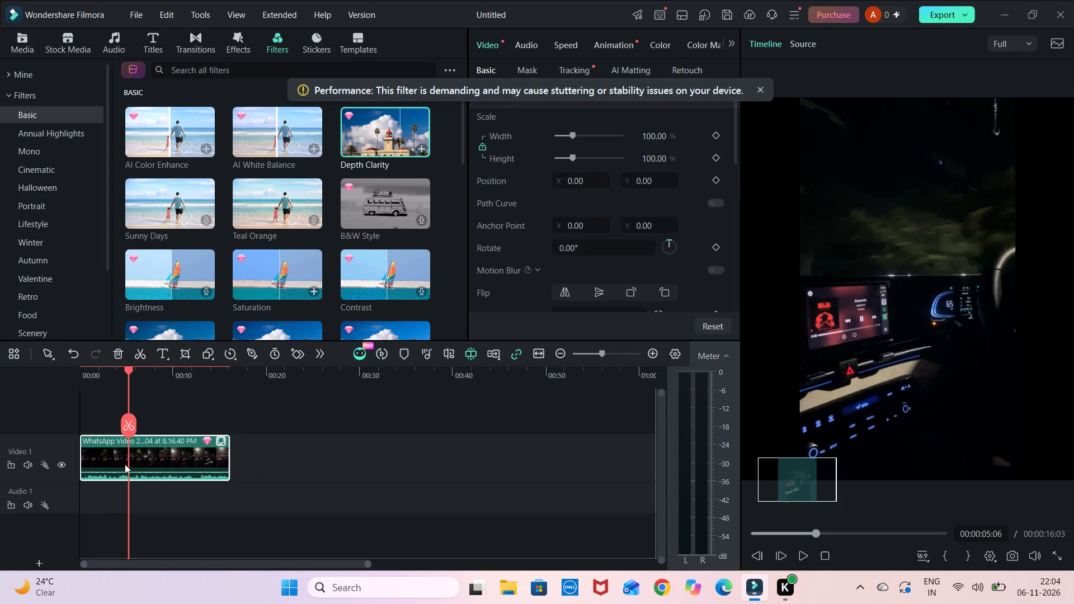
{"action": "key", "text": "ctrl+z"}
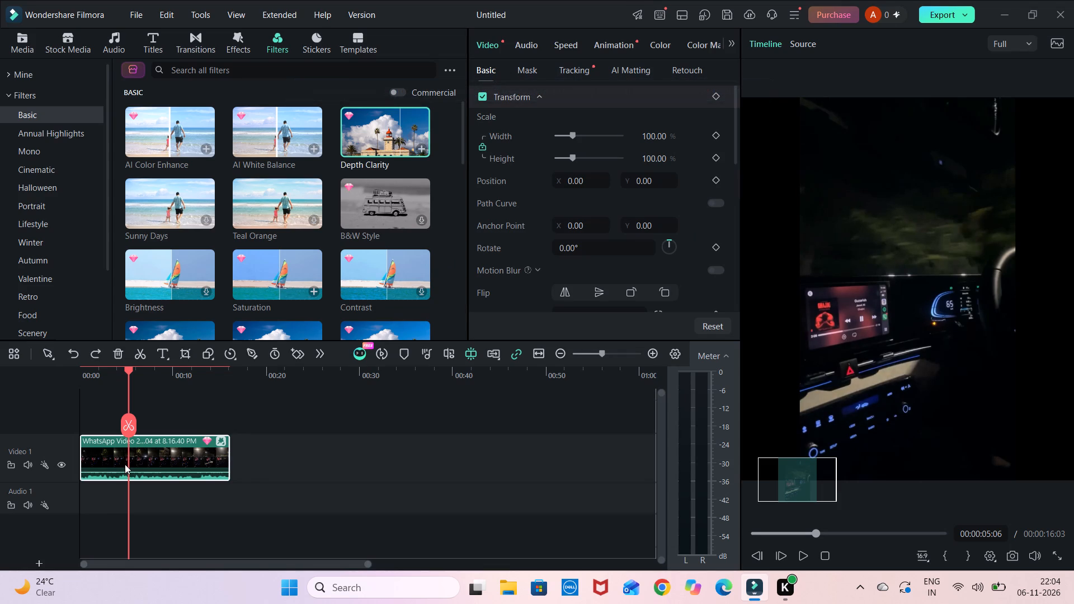
Apply the Depth Clarity filter to the Video 1 clip.
{"action": "left_click_drag", "start_coordinate": [389, 136], "coordinate": [371, 163]}
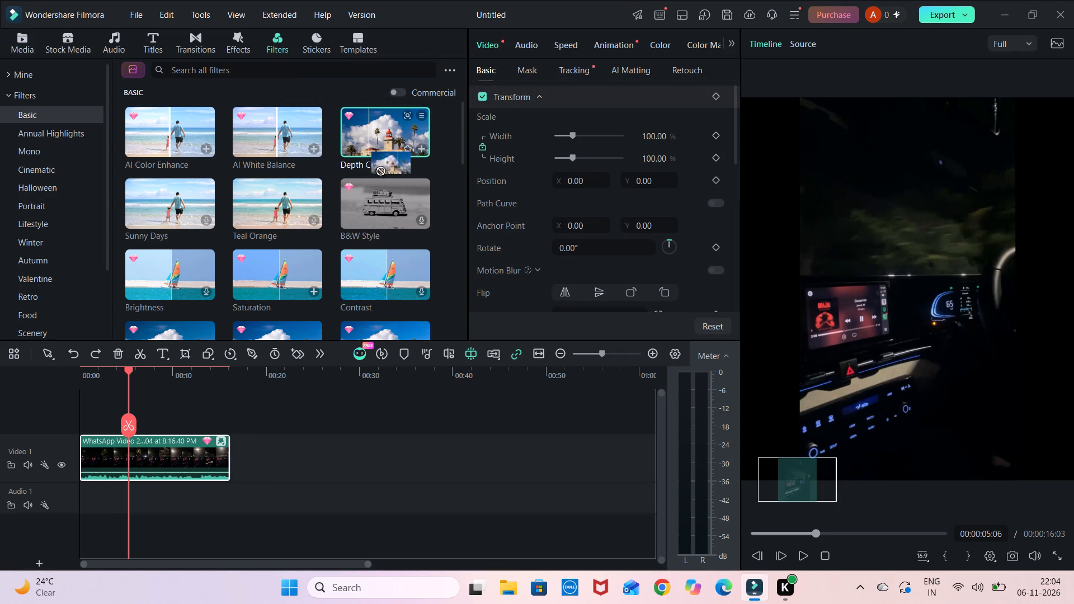
{"action": "left_click_drag", "start_coordinate": [371, 163], "coordinate": [95, 459]}
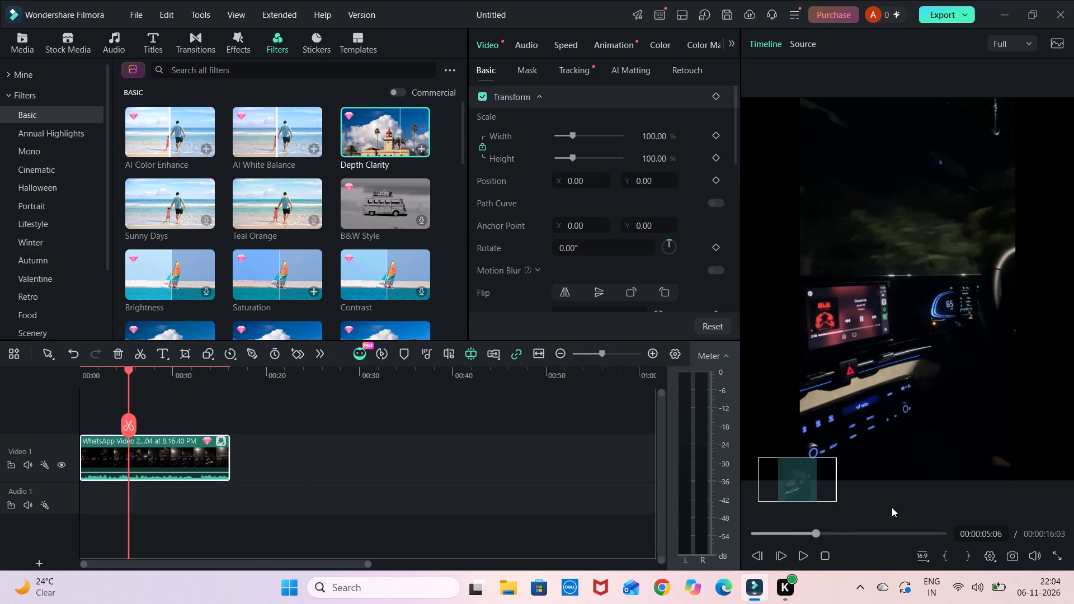
Return the playhead to 00:00:00:00 and play the clip to review the applied filters.
{"action": "left_click_drag", "start_coordinate": [811, 534], "coordinate": [721, 535]}
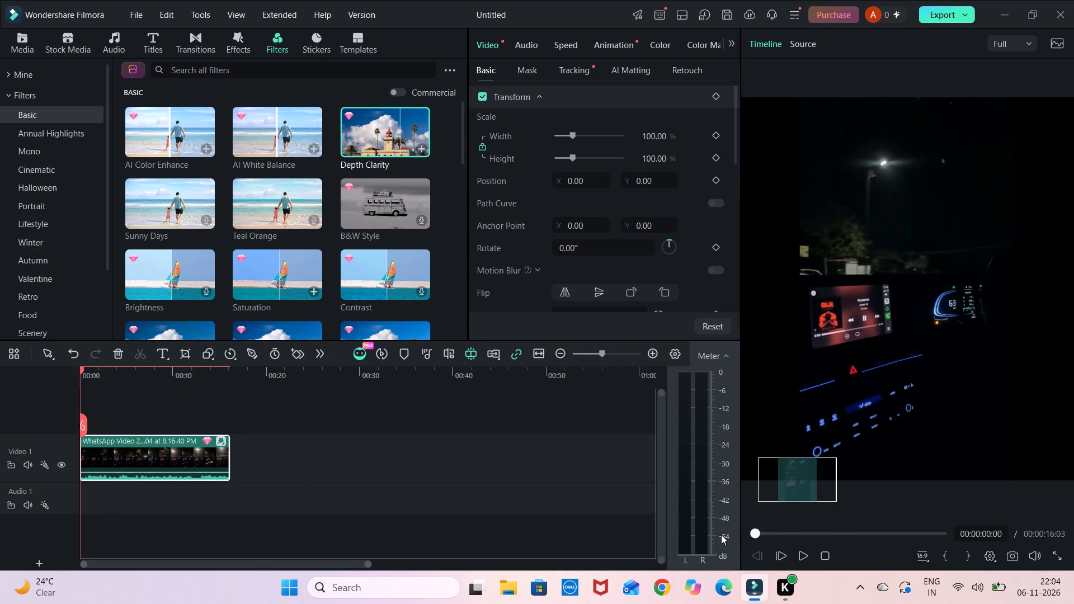
{"action": "left_click_drag", "start_coordinate": [721, 535], "coordinate": [721, 535]}
{"action": "left_click", "coordinate": [804, 558]}
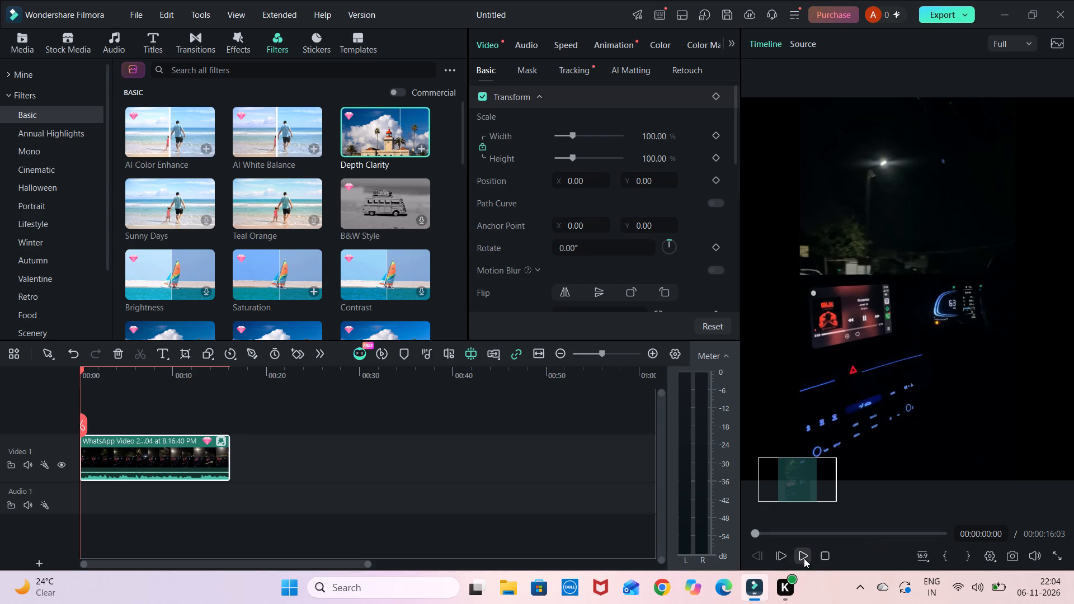
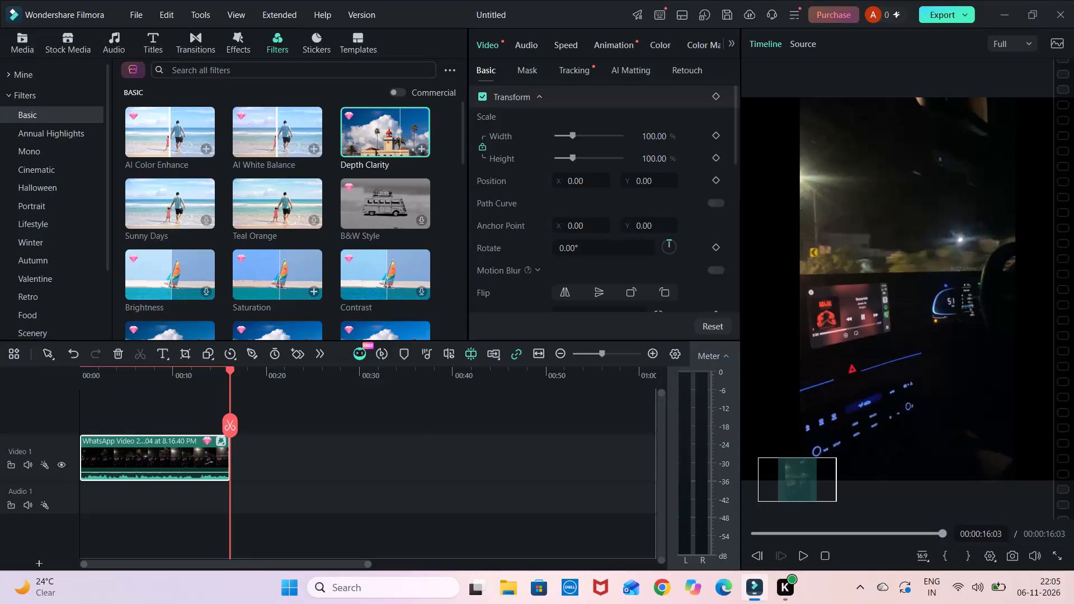
Add a default text title and place it on a new track above the video clip, starting at 00:00.
{"action": "left_click", "coordinate": [153, 41]}
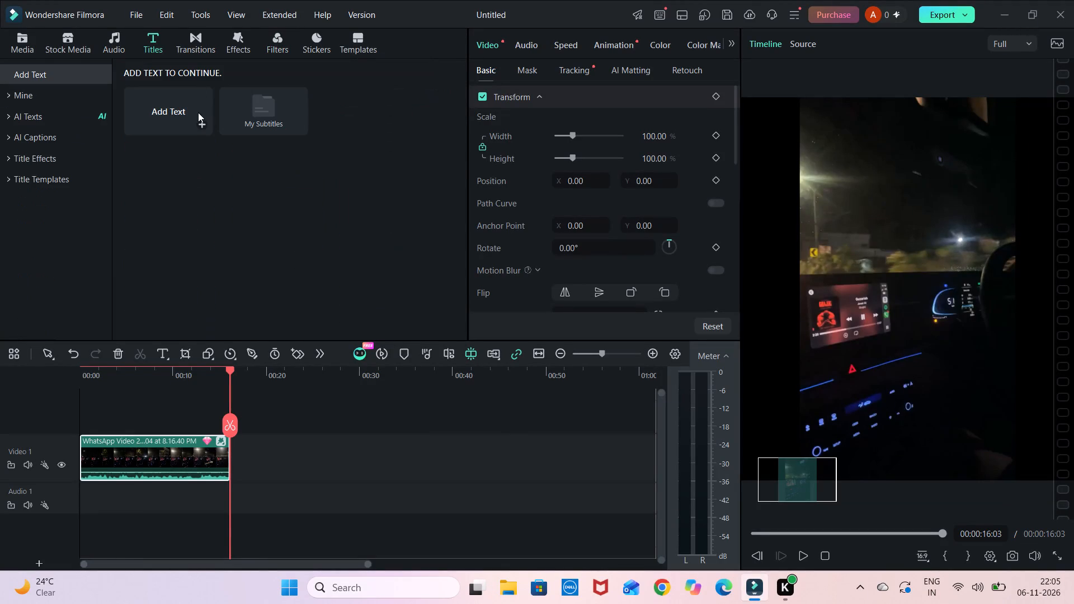
{"action": "left_click", "coordinate": [205, 124]}
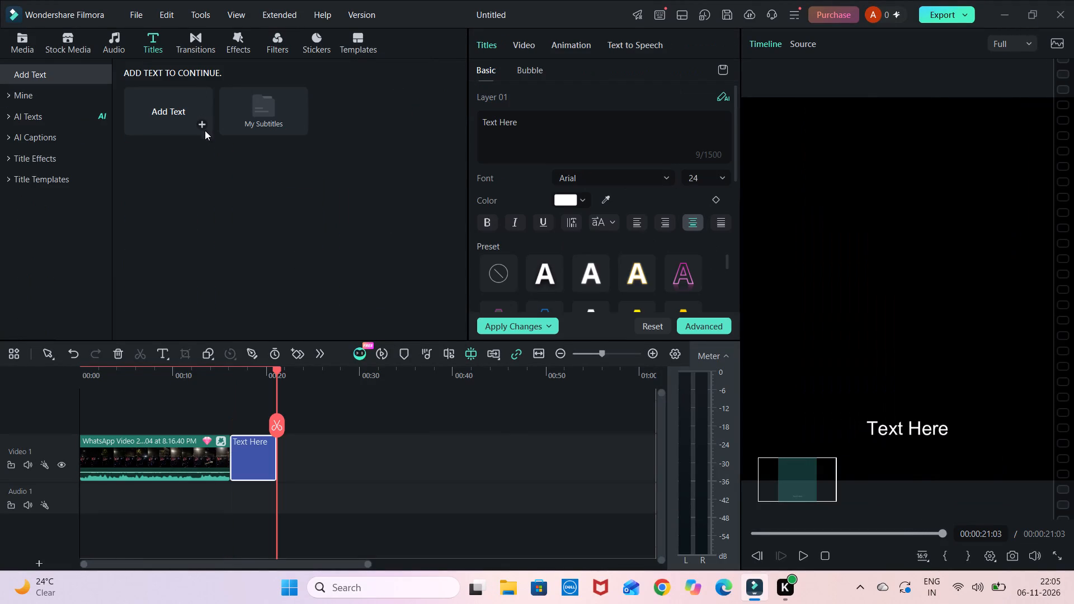
{"action": "left_click_drag", "start_coordinate": [250, 454], "coordinate": [101, 398]}
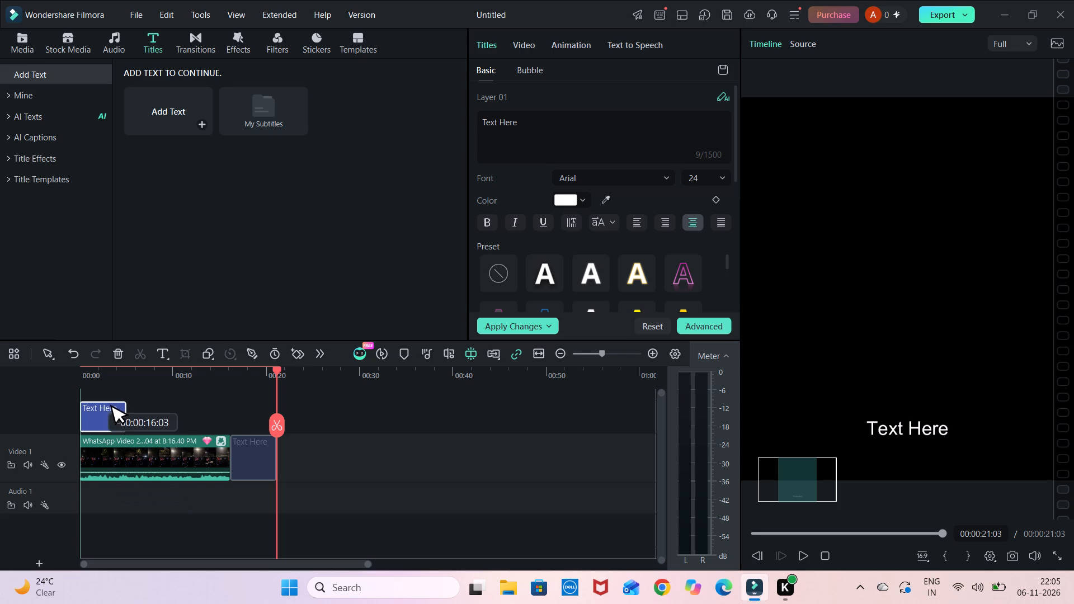
{"action": "left_click_drag", "start_coordinate": [101, 398], "coordinate": [101, 399]}
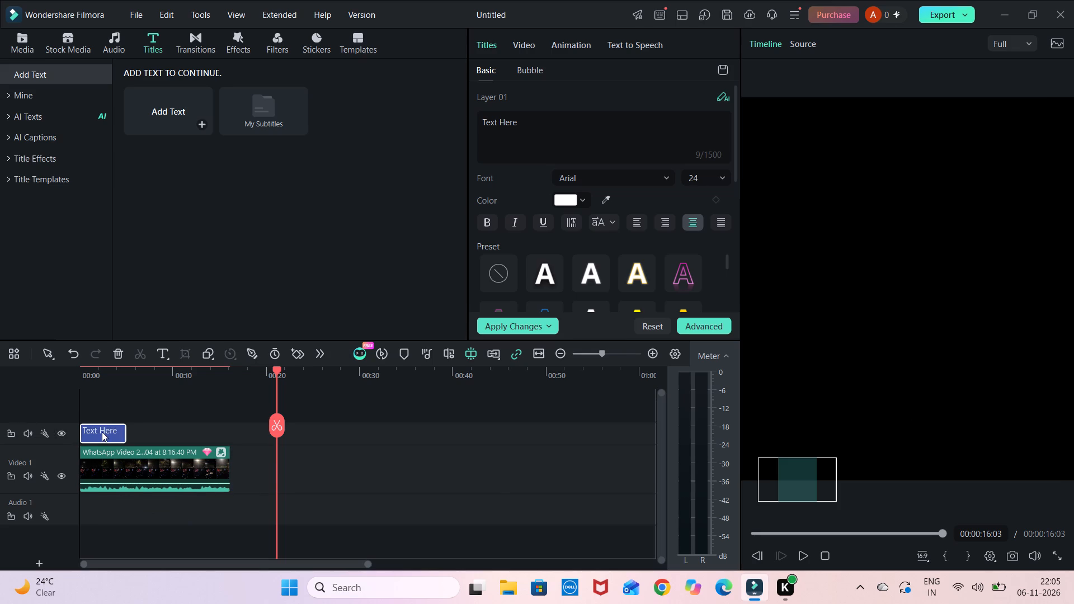
With the playhead at about 00:00:00:20, clear the placeholder wording "Text Here" from the title clip.
{"action": "left_click_drag", "start_coordinate": [788, 535], "coordinate": [764, 533]}
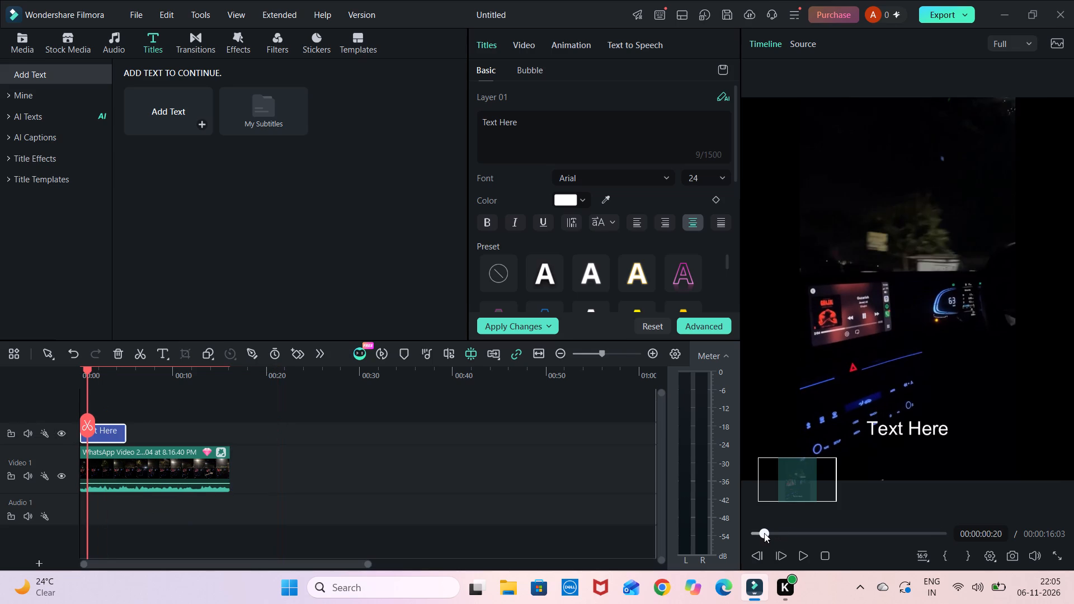
{"action": "left_click_drag", "start_coordinate": [764, 533], "coordinate": [765, 533]}
{"action": "double_click", "coordinate": [109, 428]}
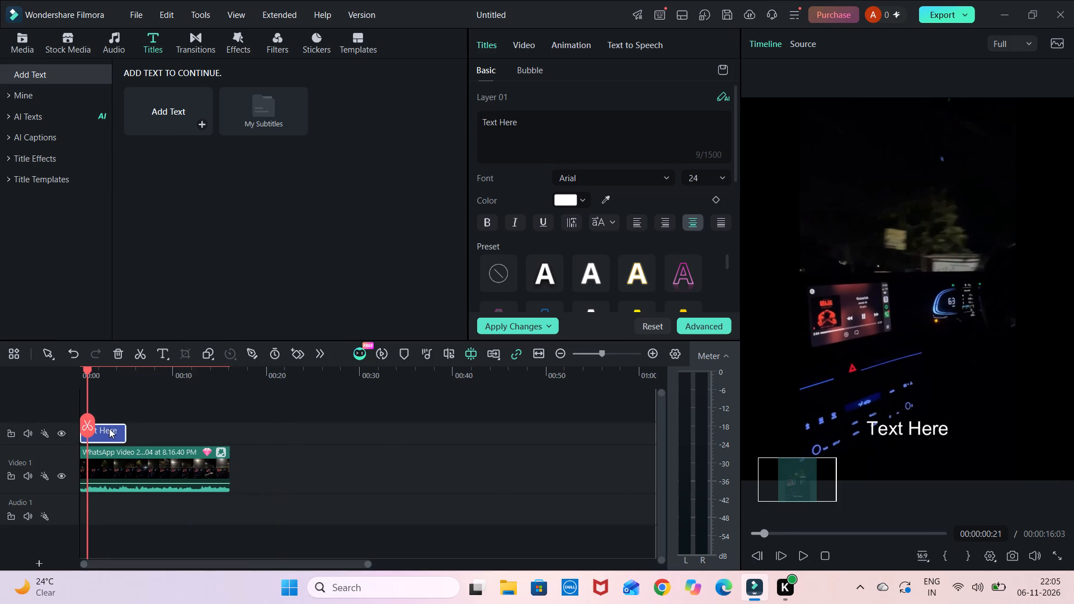
{"action": "left_click", "coordinate": [163, 452]}
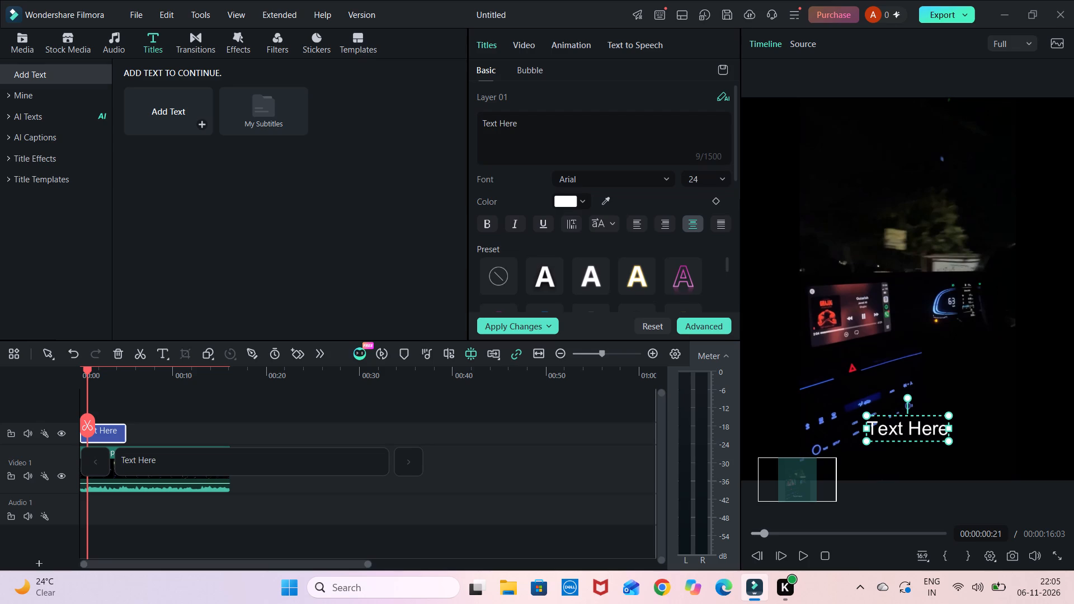
{"action": "key", "text": "Right"}
{"action": "key", "text": "Right"}
{"action": "key", "text": "Right"}
{"action": "key", "text": "Right"}
{"action": "key", "text": "Right"}
{"action": "key", "text": "Right"}
{"action": "key", "text": "Right"}
{"action": "key", "text": "Right"}
{"action": "key", "text": "Right"}
{"action": "key", "text": "Right"}
{"action": "key", "text": "BackSpace"}
{"action": "key", "text": "BackSpace"}
{"action": "key", "text": "BackSpace"}
{"action": "key", "text": "BackSpace"}
{"action": "key", "text": "BackSpace"}
{"action": "key", "text": "BackSpace"}
{"action": "key", "text": "BackSpace"}
{"action": "key", "text": "BackSpace"}
{"action": "key", "text": "BackSpace"}
{"action": "key", "text": "BackSpace"}
{"action": "key", "text": "BackSpace"}
{"action": "key", "text": "BackSpace"}
{"action": "key", "text": "BackSpace"}
{"action": "key", "text": "BackSpace"}
{"action": "key", "text": "BackSpace"}
{"action": "key", "text": "BackSpace"}
{"action": "key", "text": "BackSpace"}
{"action": "key", "text": "BackSpace"}
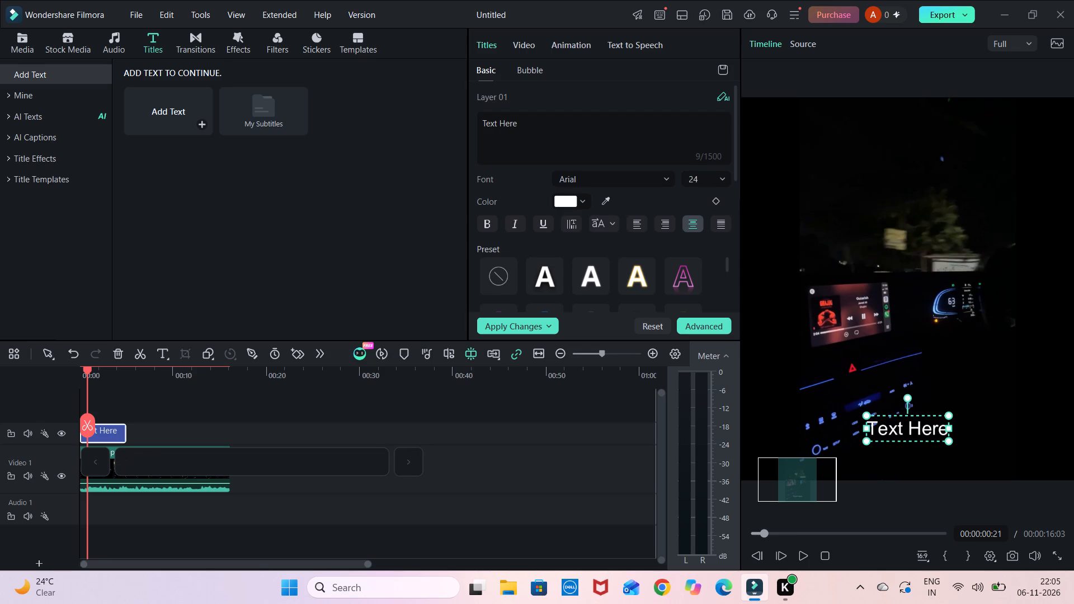
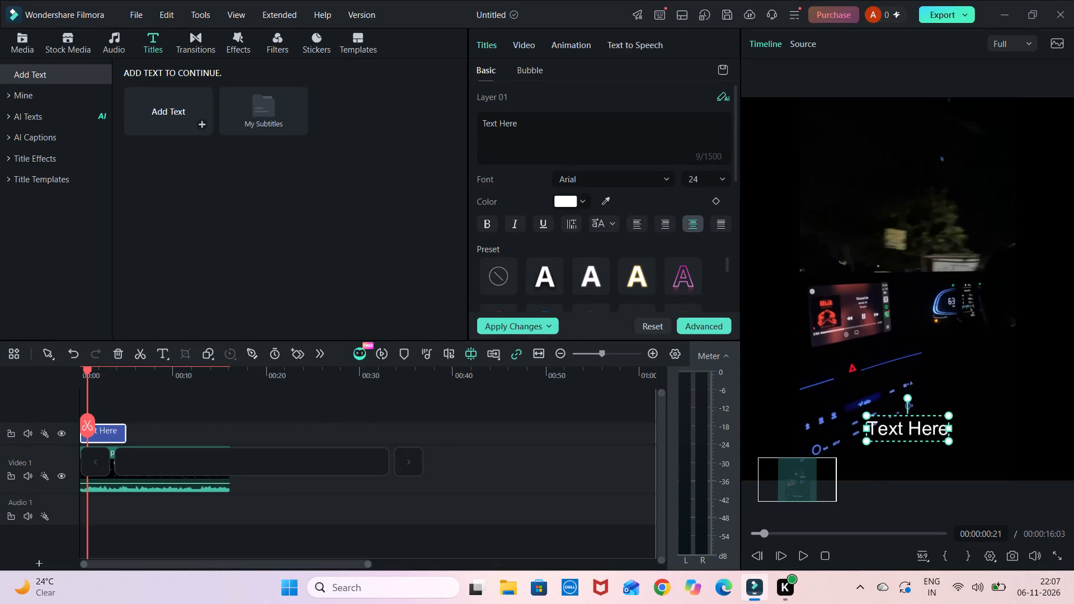
Enter the title's opening line as "mard paiso ke peeche, starting with a double quotation mark.
{"action": "key", "text": "apostrophe"}
{"action": "key", "text": "BackSpace"}
{"action": "key", "text": "shift+quotedbl"}
{"action": "key", "text": "m"}
{"action": "type", "text": "ard"}
{"action": "key", "text": "space"}
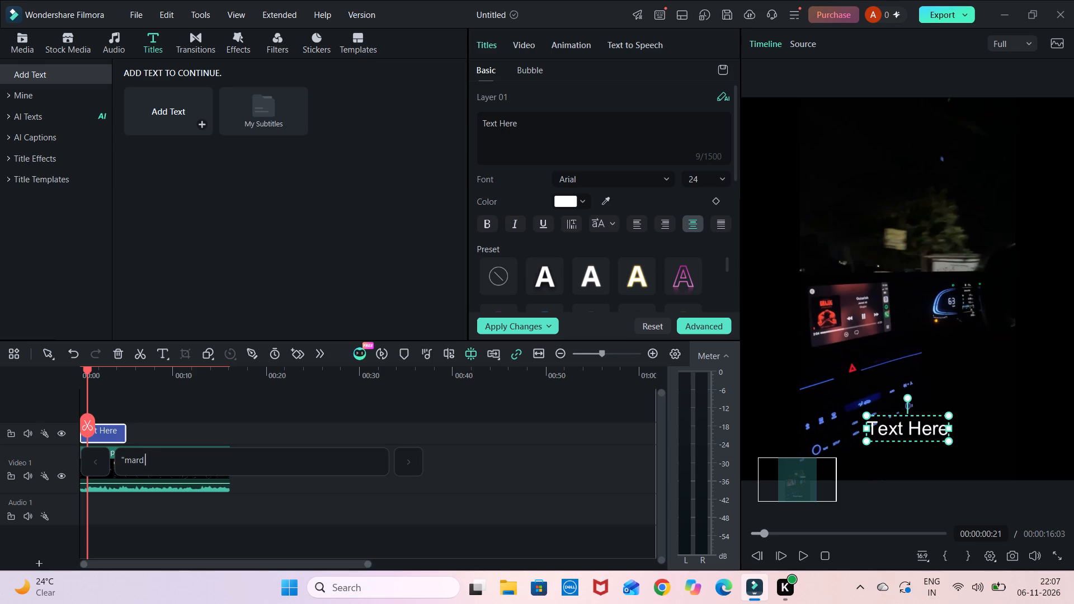
{"action": "type", "text": "pais"}
{"action": "type", "text": "o"}
{"action": "key", "text": "space"}
{"action": "type", "text": "ka"}
{"action": "key", "text": "space"}
{"action": "key", "text": "BackSpace"}
{"action": "key", "text": "BackSpace"}
{"action": "type", "text": "e"}
{"action": "key", "text": "space"}
{"action": "type", "text": "peeche"}
{"action": "key", "text": "space"}
Add a second line to the title, indented by three spaces, reading nahi bhagta usey.
{"action": "key", "text": "shift+Return"}
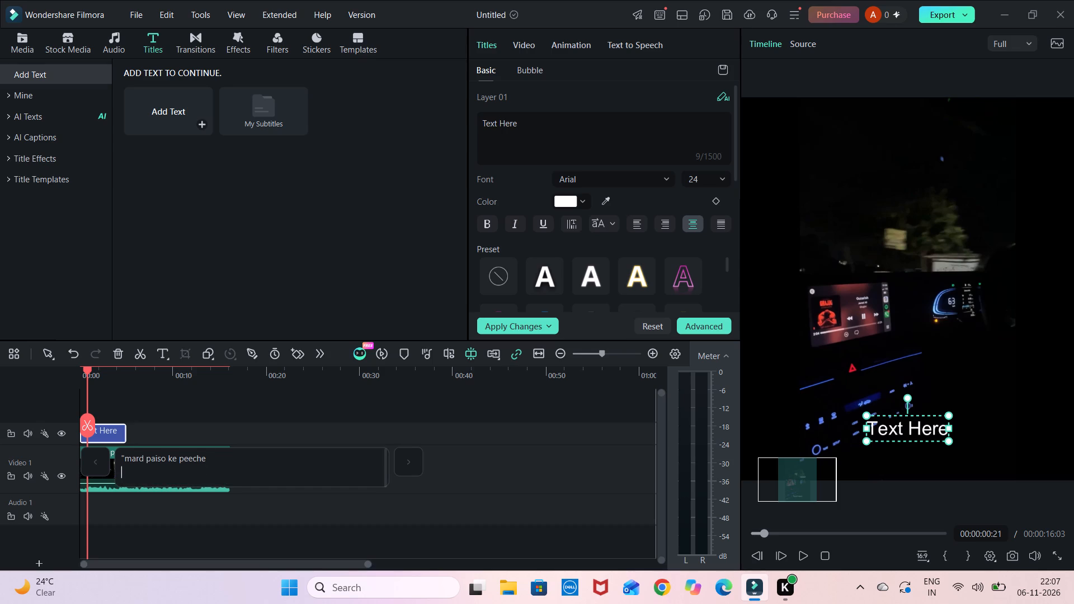
{"action": "key", "text": "space"}
{"action": "key", "text": "space"}
{"action": "key", "text": "space"}
{"action": "type", "text": "nahi"}
{"action": "key", "text": "space"}
{"action": "type", "text": "bh"}
{"action": "type", "text": "agta"}
{"action": "key", "text": "space"}
{"action": "type", "text": "usey"}
Add a third line to the title reading Sikhaya gaya hai ke, indented by one space.
{"action": "key", "text": "shift+Return"}
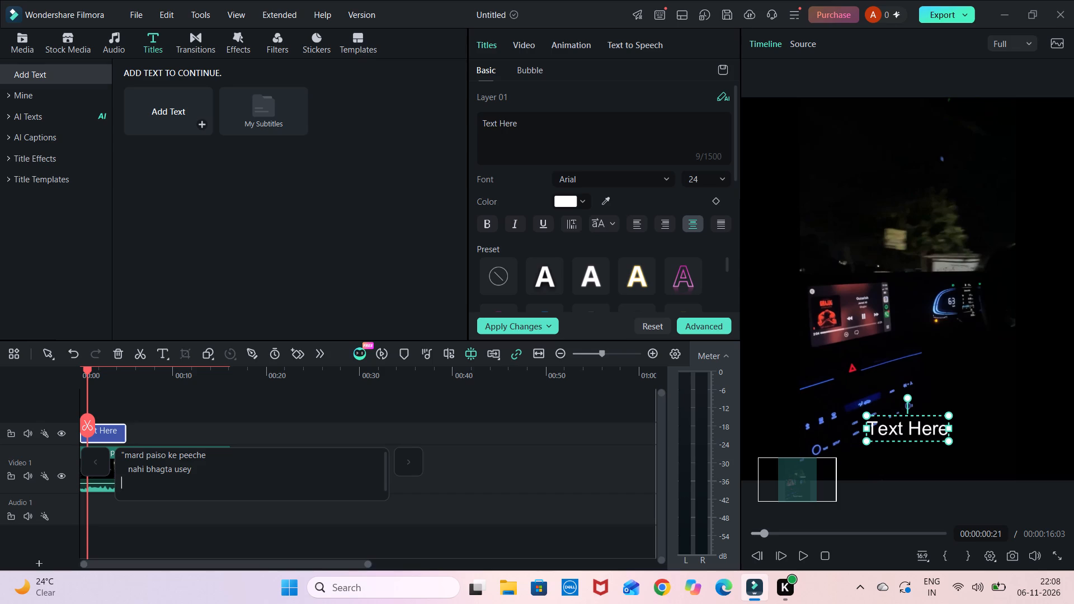
{"action": "key", "text": "shift+s"}
{"action": "type", "text": "ikh"}
{"action": "type", "text": "aya"}
{"action": "key", "text": "space"}
{"action": "type", "text": "gya"}
{"action": "key", "text": "space"}
{"action": "key", "text": "BackSpace"}
{"action": "key", "text": "BackSpace"}
{"action": "key", "text": "BackSpace"}
{"action": "type", "text": "aya"}
{"action": "key", "text": "space"}
{"action": "type", "text": "hai"}
{"action": "key", "text": "space"}
{"action": "type", "text": "ke"}
{"action": "key", "text": "shift+Return"}
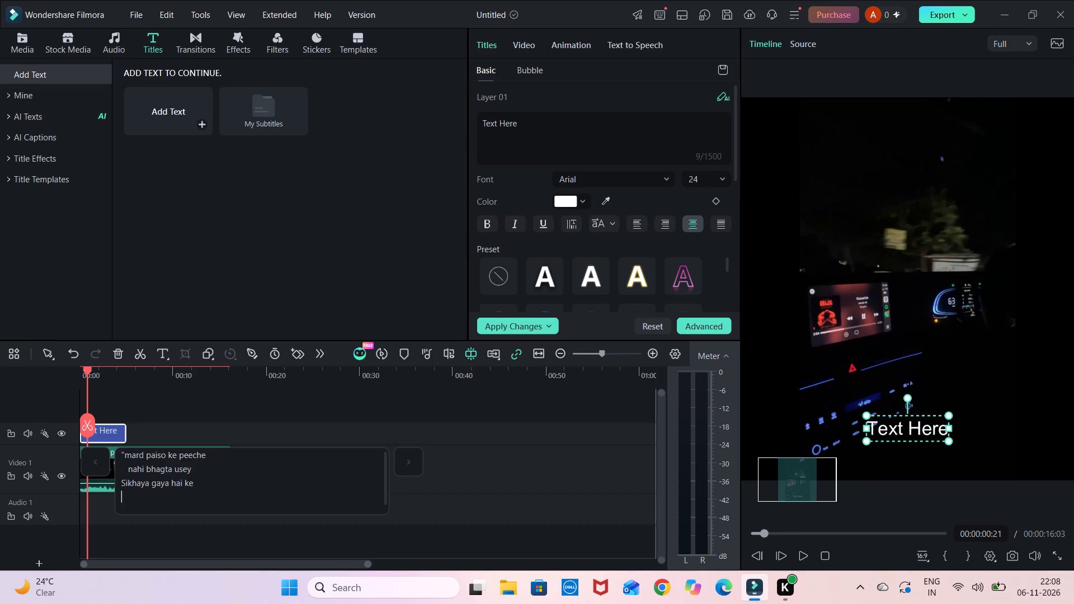
{"action": "left_click", "coordinate": [120, 479]}
{"action": "key", "text": "space"}
{"action": "left_click", "coordinate": [204, 483]}
Add a fourth line to the title, directly below the third, reading agar vo kamiyab nahi.
{"action": "key", "text": "shift+Return"}
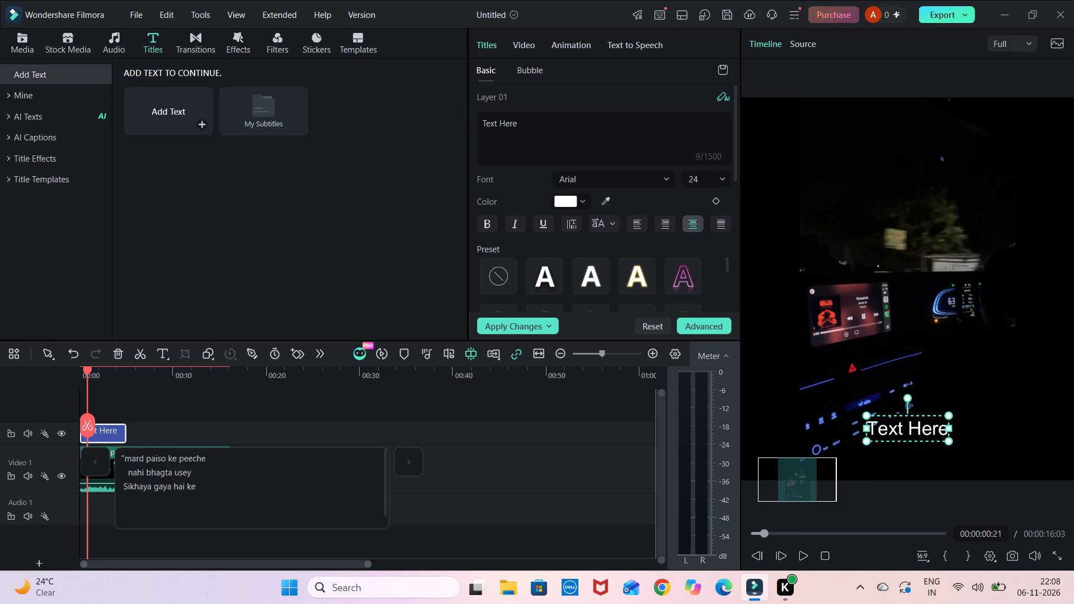
{"action": "type", "text": "agar vo"}
{"action": "key", "text": "space"}
{"action": "type", "text": "kam"}
{"action": "type", "text": "iya"}
{"action": "type", "text": "b"}
{"action": "key", "text": "space"}
{"action": "type", "text": "nahi"}
Add a fifth line to the title reading hua to uska koi nhi hoga, ending with a closing double quotation mark.
{"action": "key", "text": "shift+Return"}
{"action": "type", "text": "hua"}
{"action": "key", "text": "space"}
{"action": "key", "text": "t"}
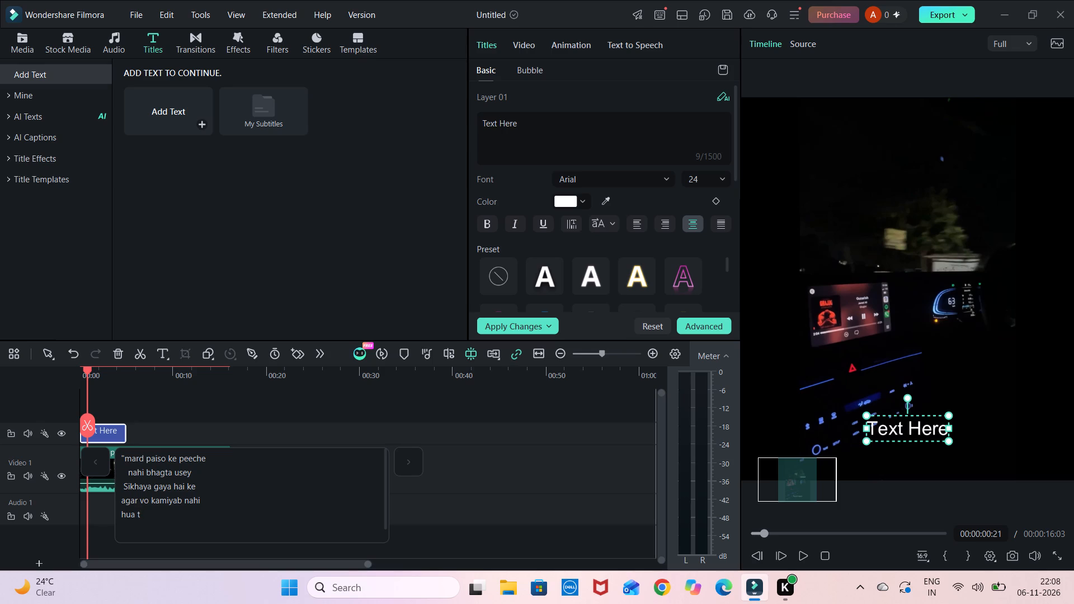
{"action": "type", "text": "o uska"}
{"action": "key", "text": "space"}
{"action": "type", "text": "koi nhi"}
{"action": "key", "text": "space"}
{"action": "type", "text": "hoga"}
{"action": "key", "text": "shift+quotedbl"}
Indent the title's fourth line and its third line by one more space each, and finish the text editing.
{"action": "left_click", "coordinate": [120, 501]}
{"action": "key", "text": "space"}
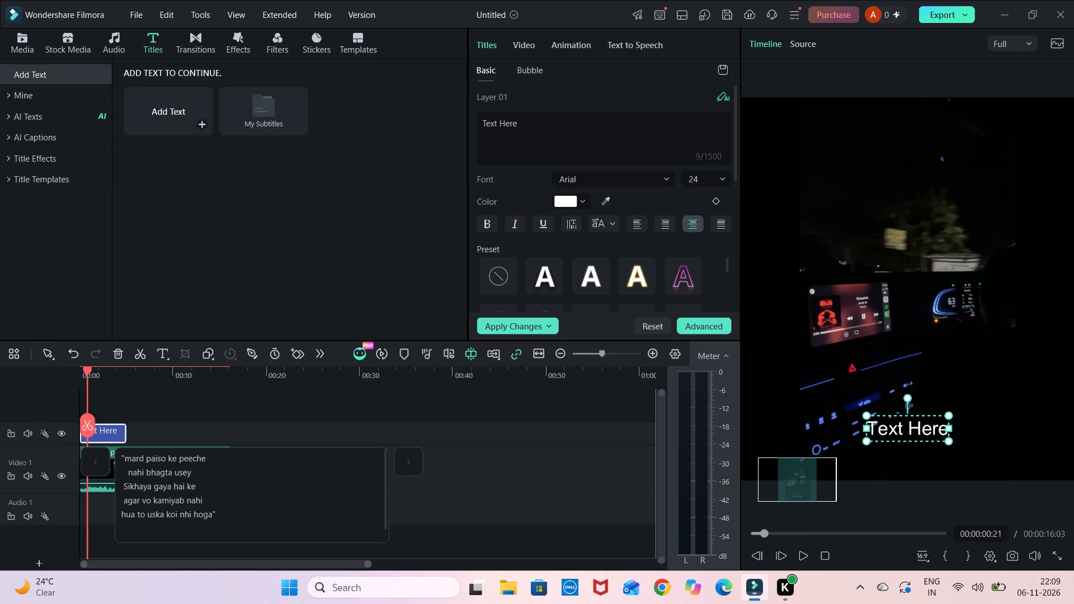
{"action": "left_click", "coordinate": [121, 483]}
{"action": "key", "text": "space"}
{"action": "left_click", "coordinate": [270, 395]}
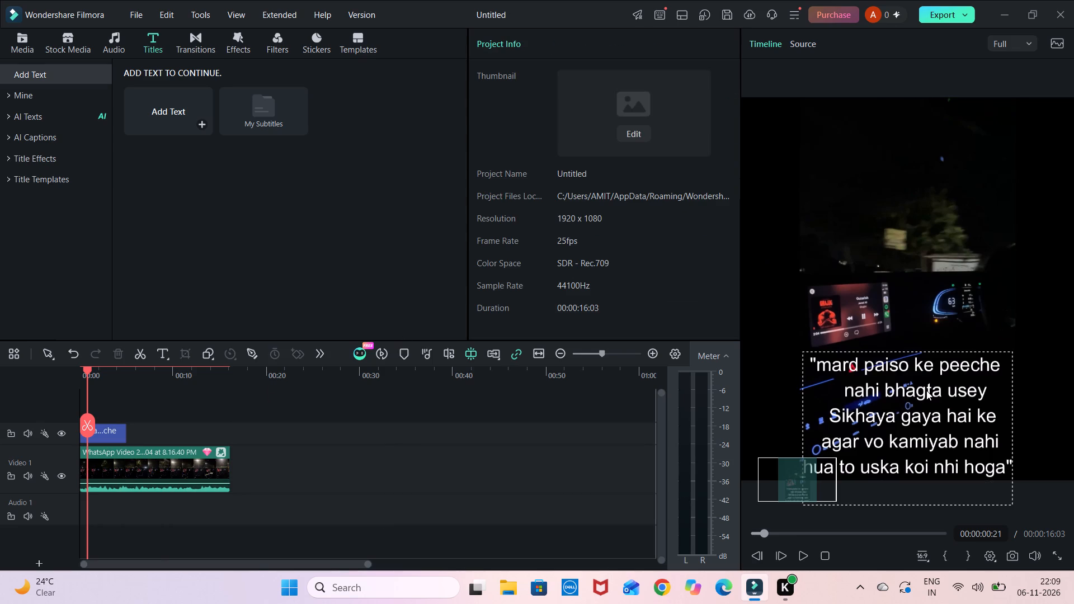
Move the title from the lower part of the video frame up over the dark sky area.
{"action": "left_click_drag", "start_coordinate": [926, 390], "coordinate": [897, 125]}
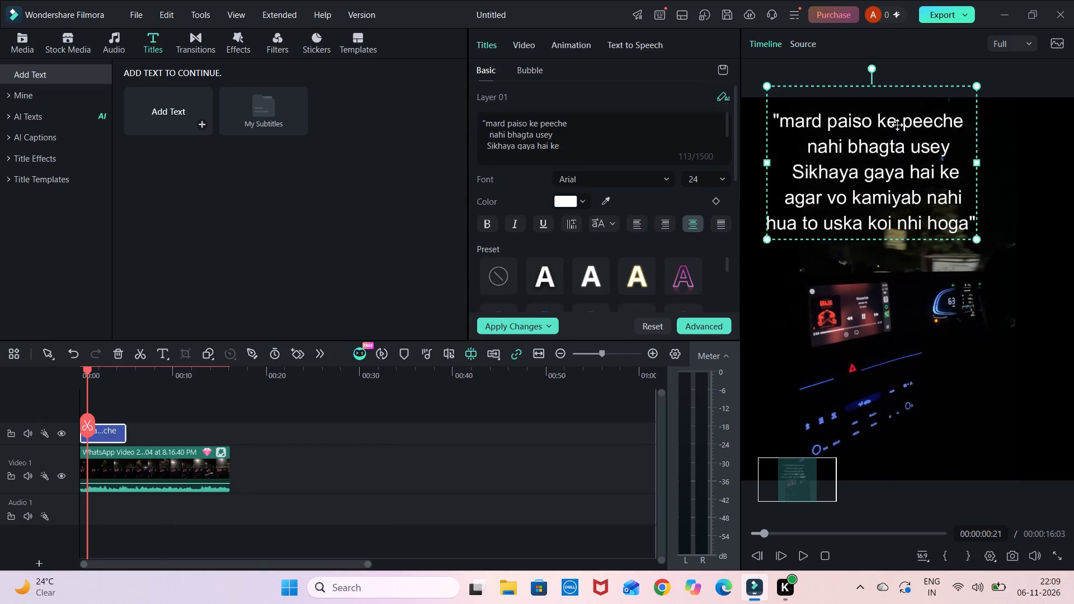
{"action": "left_click_drag", "start_coordinate": [897, 125], "coordinate": [903, 155]}
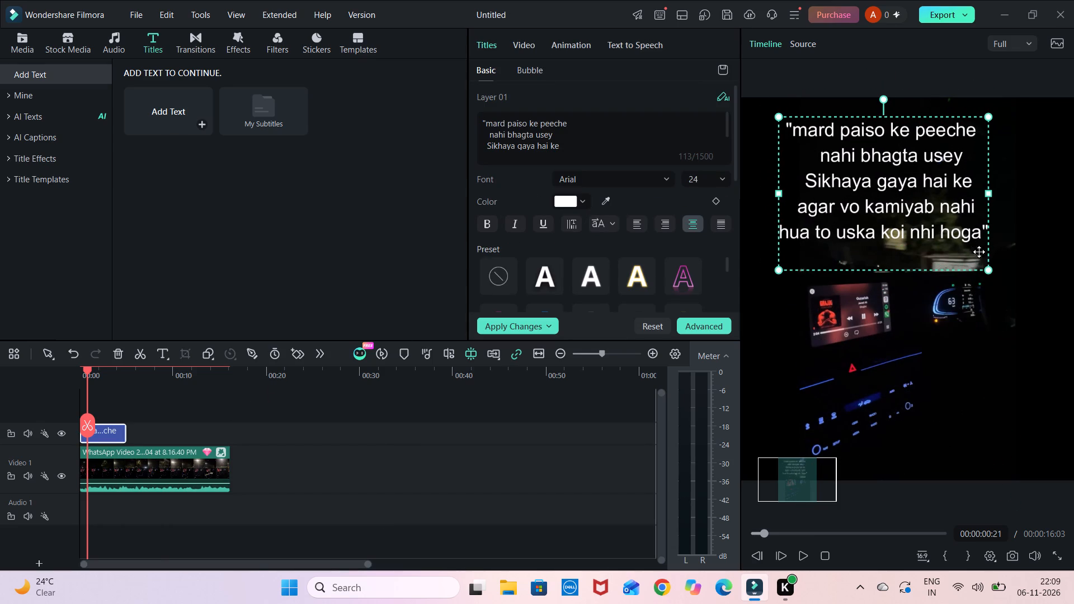
Scale the title down to font size 14 and reposition it within the upper part of the portrait video.
{"action": "left_click", "coordinate": [987, 268]}
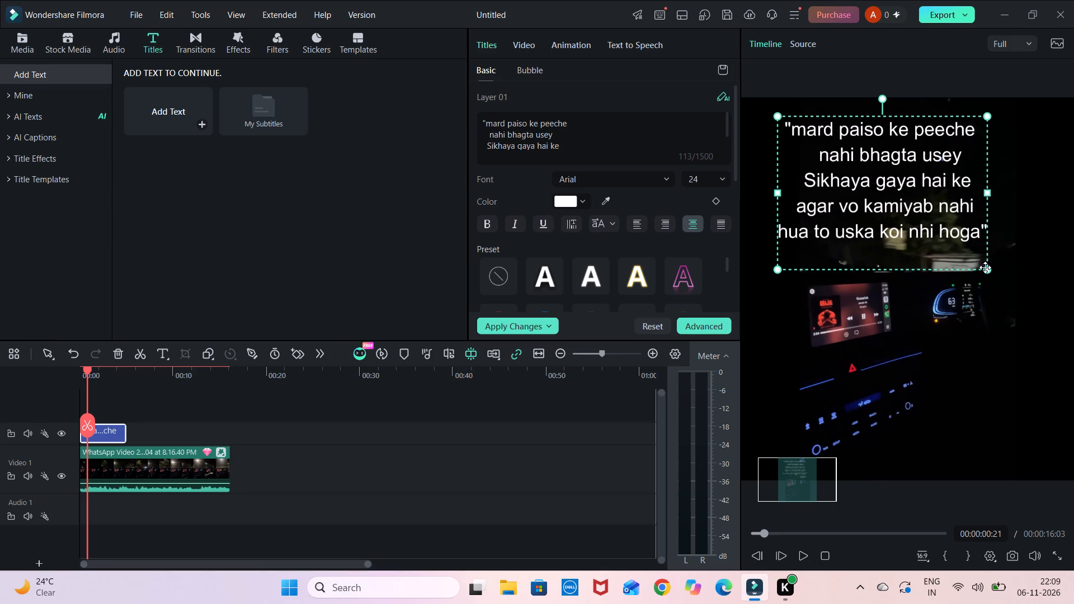
{"action": "left_click_drag", "start_coordinate": [988, 271], "coordinate": [908, 213]}
{"action": "left_click_drag", "start_coordinate": [860, 177], "coordinate": [891, 203]}
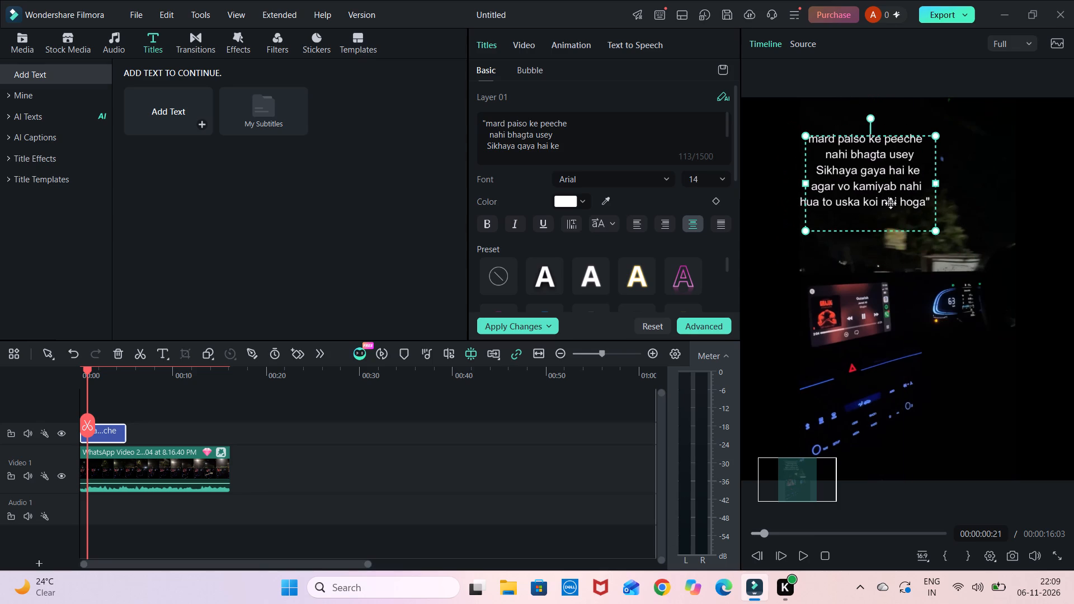
{"action": "left_click_drag", "start_coordinate": [891, 203], "coordinate": [902, 211]}
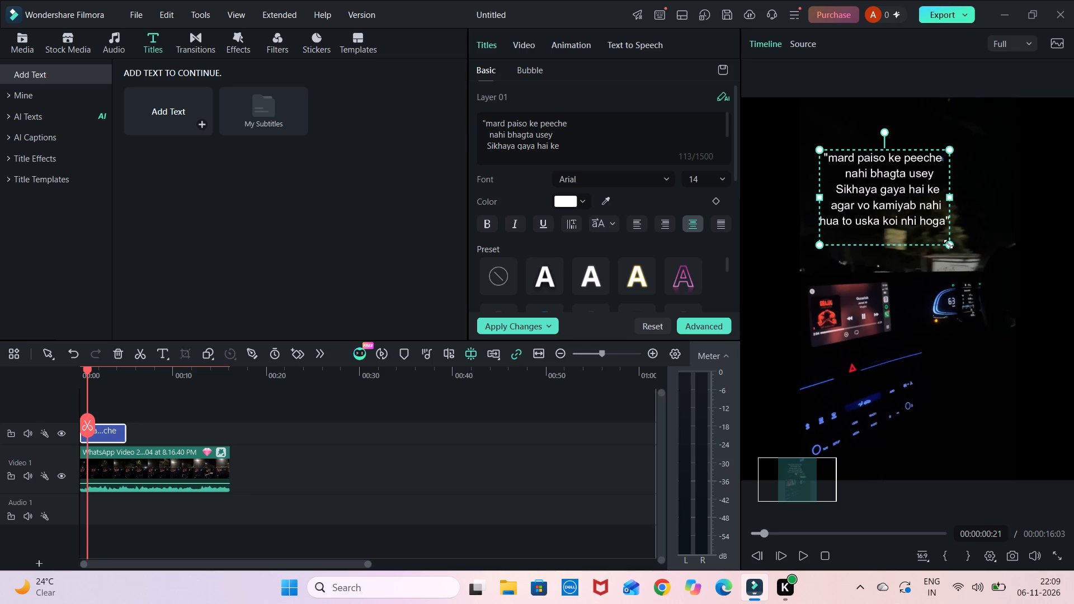
{"action": "left_click", "coordinate": [948, 244]}
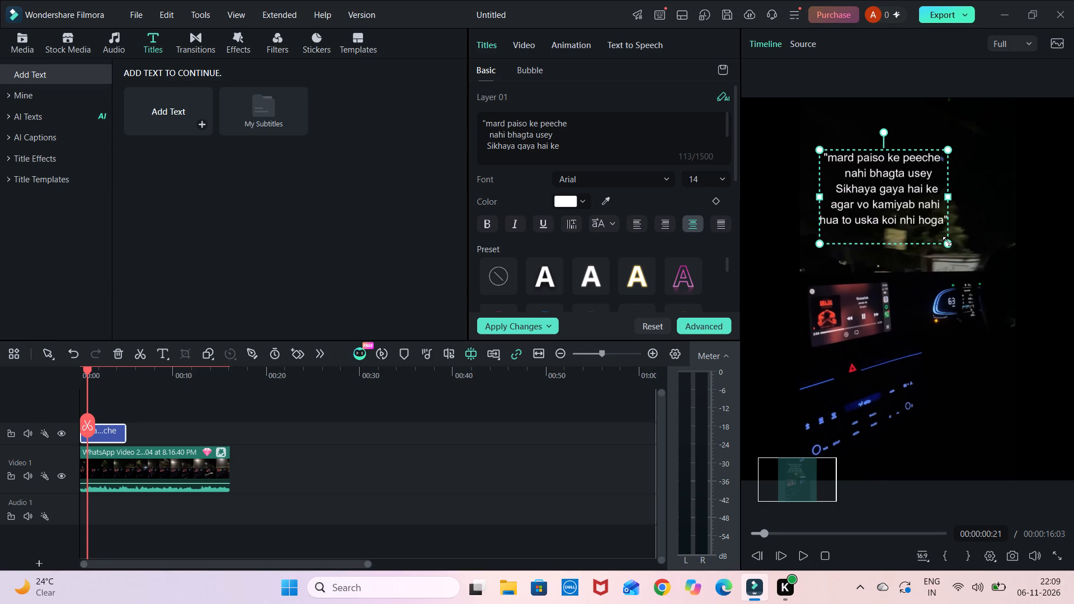
{"action": "left_click_drag", "start_coordinate": [896, 193], "coordinate": [902, 190]}
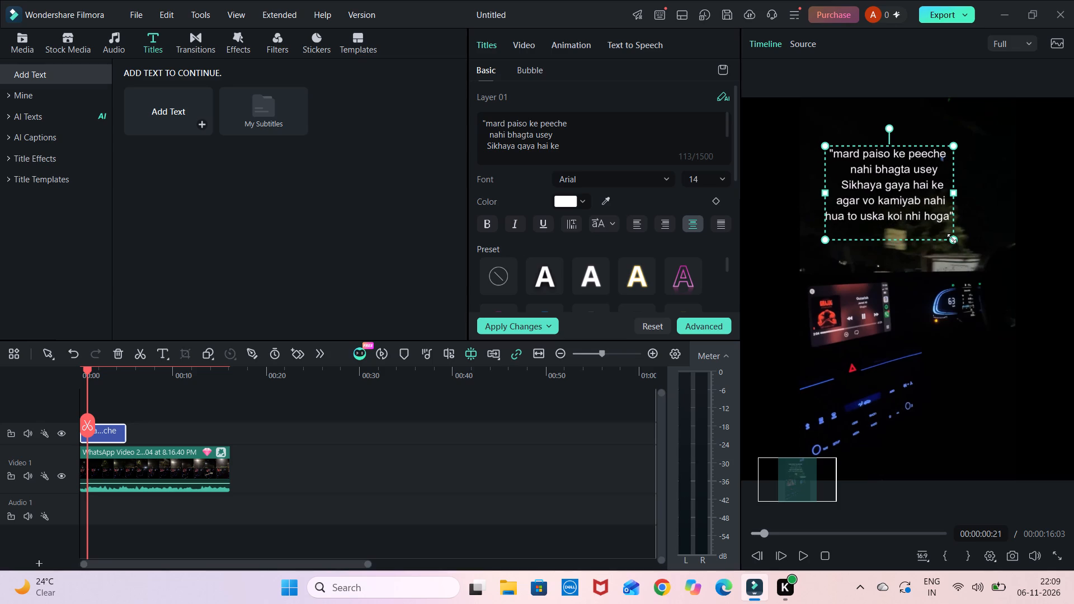
Scale the title down slightly to font size 13 and nudge it toward the video's horizontal centre.
{"action": "left_click_drag", "start_coordinate": [951, 238], "coordinate": [943, 229]}
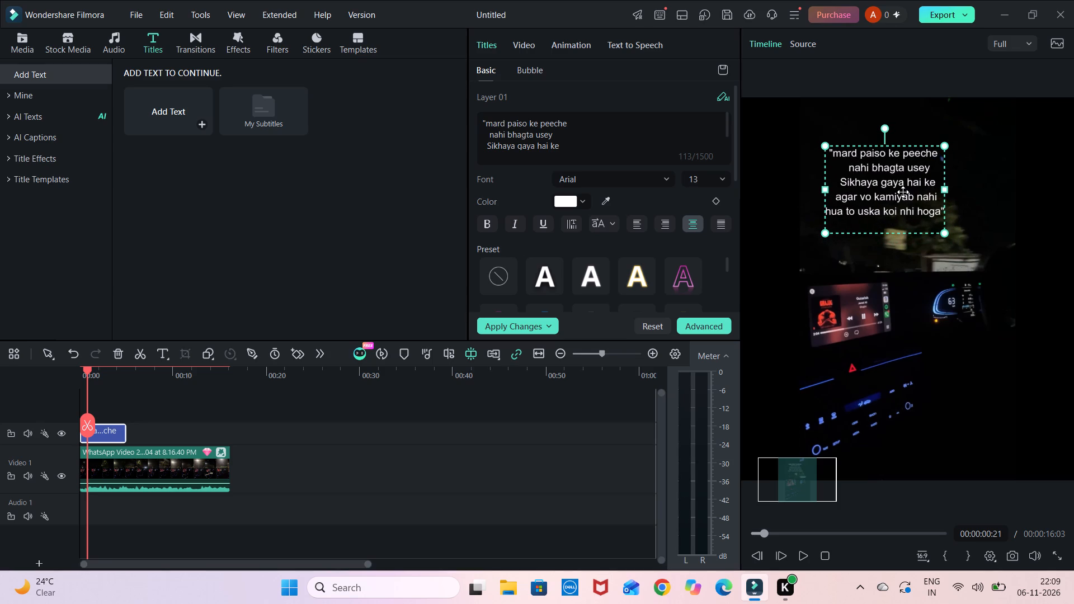
{"action": "left_click_drag", "start_coordinate": [903, 192], "coordinate": [908, 194]}
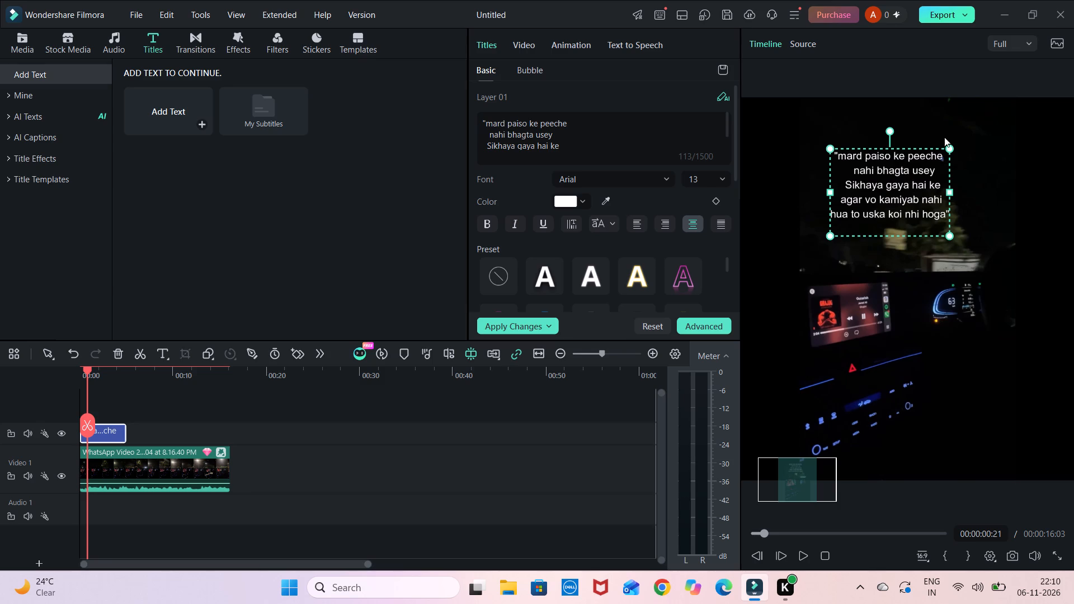
{"action": "left_click", "coordinate": [1037, 148]}
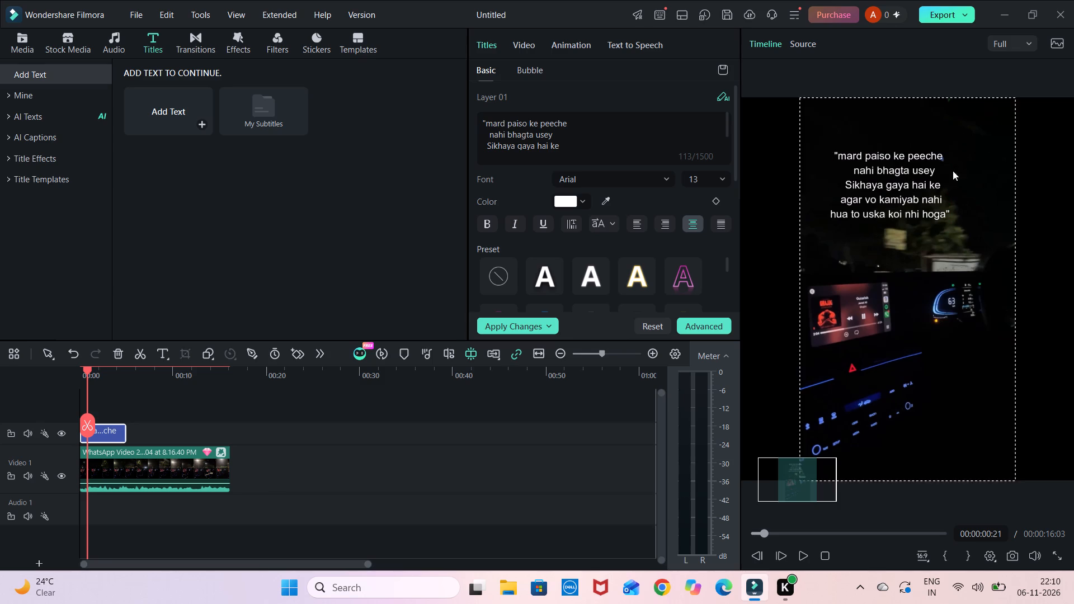
{"action": "left_click", "coordinate": [900, 172]}
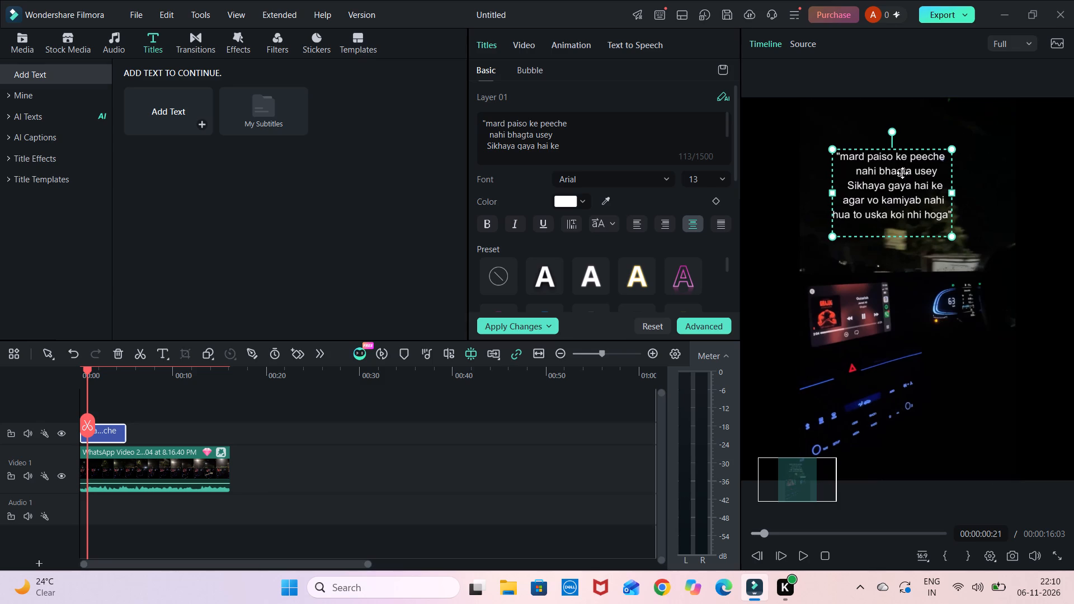
Play the timeline from the start to preview the title over the video.
{"action": "left_click_drag", "start_coordinate": [763, 530], "coordinate": [722, 546]}
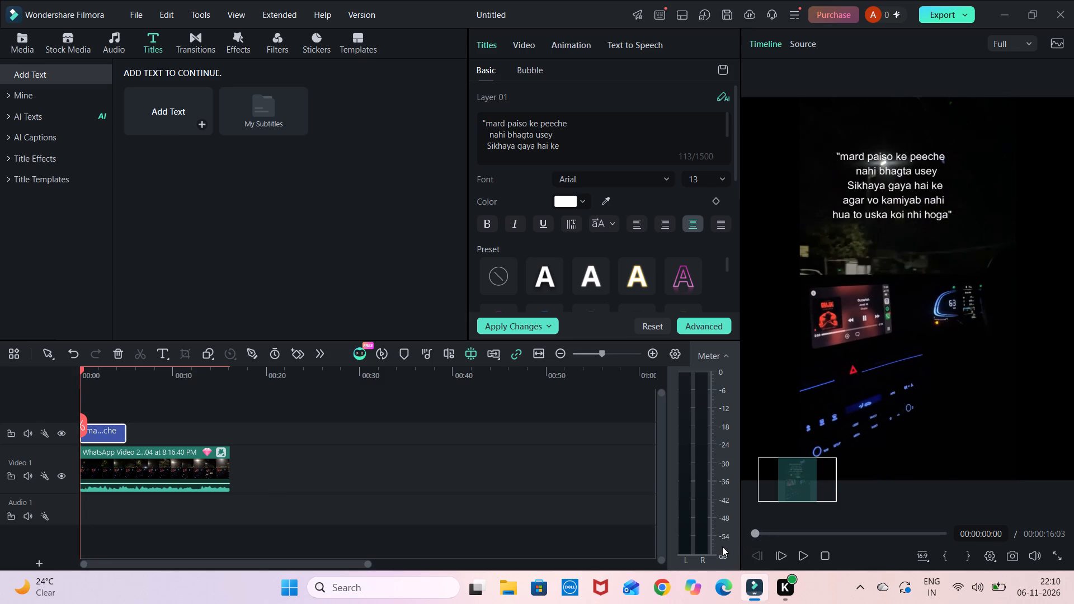
{"action": "left_click", "coordinate": [807, 559]}
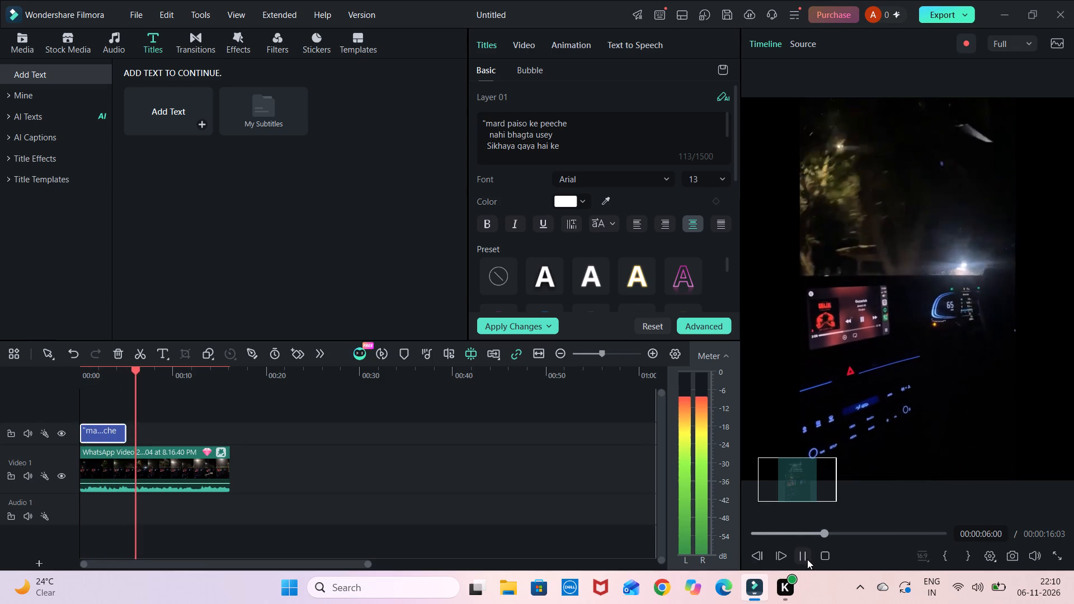
Extend the end of the title clip on the timeline to about 00:00:15:14, close to the video's end.
{"action": "left_click", "coordinate": [121, 432]}
{"action": "left_click_drag", "start_coordinate": [121, 432], "coordinate": [169, 435]}
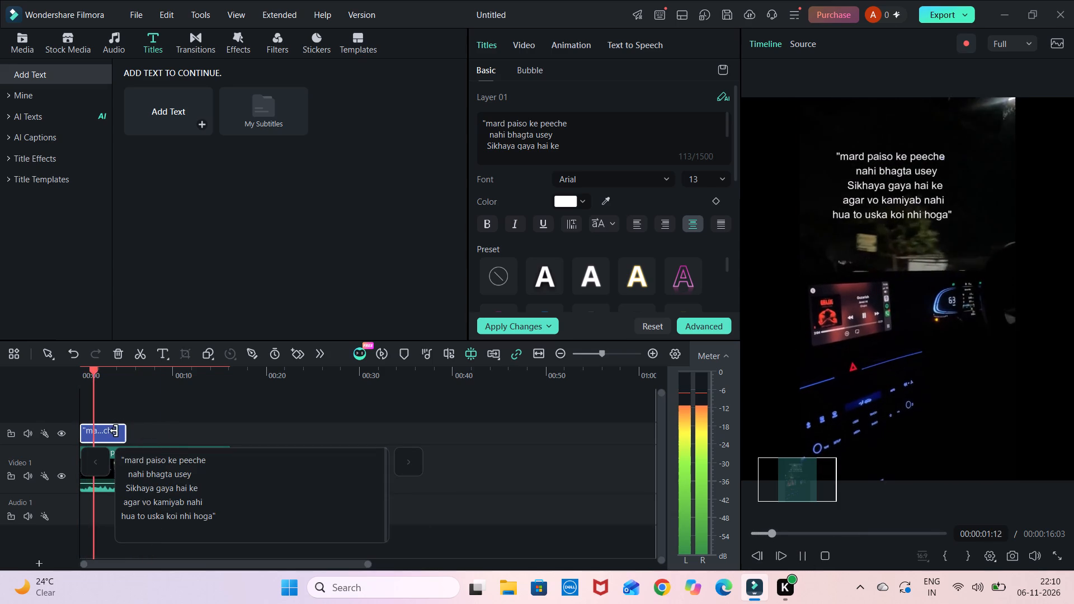
{"action": "left_click", "coordinate": [114, 431]}
{"action": "left_click_drag", "start_coordinate": [125, 434], "coordinate": [156, 427]}
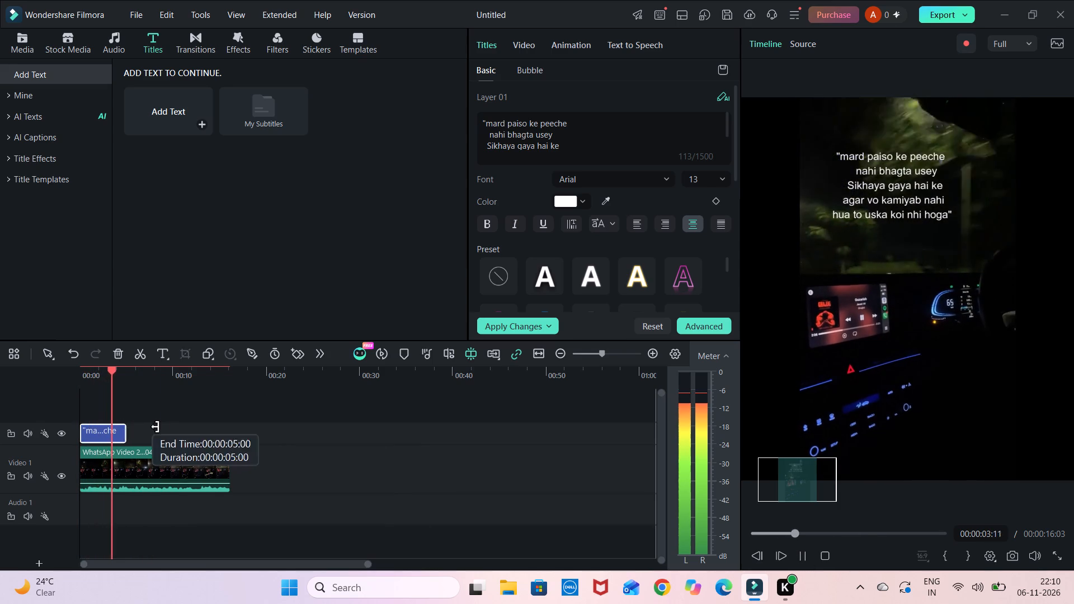
{"action": "left_click_drag", "start_coordinate": [156, 427], "coordinate": [224, 436]}
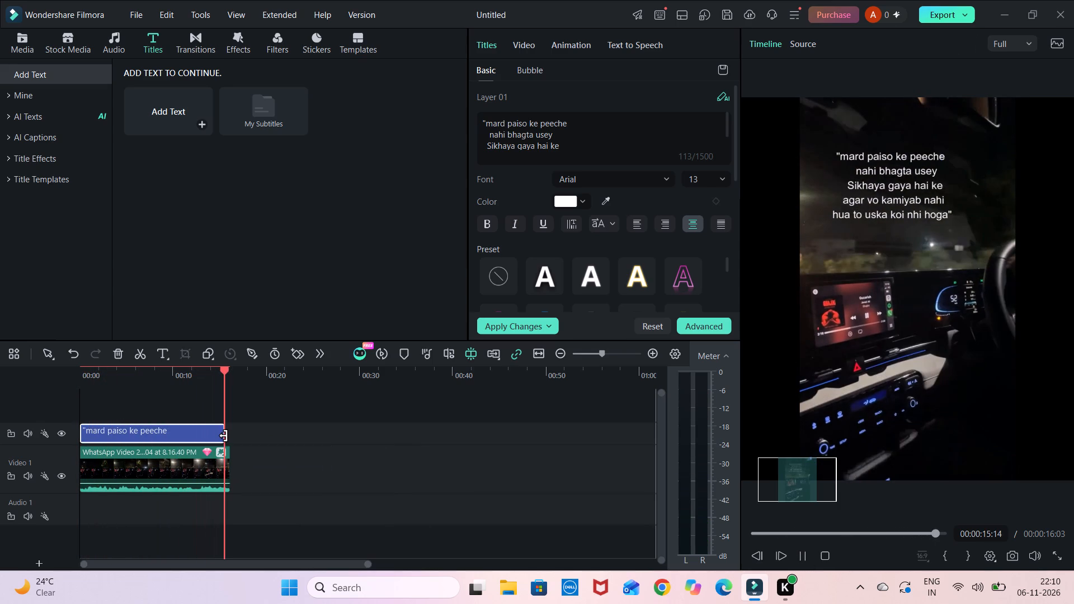
Trim the end of the video clip to 00:00:15:14 so it matches the title clip's end.
{"action": "left_click_drag", "start_coordinate": [227, 462], "coordinate": [220, 463]}
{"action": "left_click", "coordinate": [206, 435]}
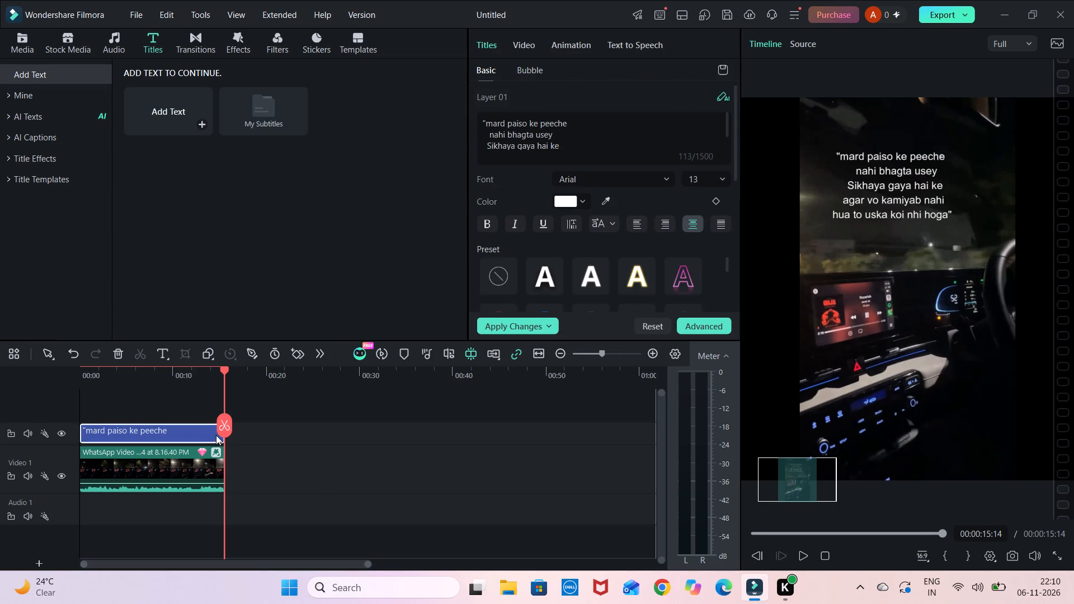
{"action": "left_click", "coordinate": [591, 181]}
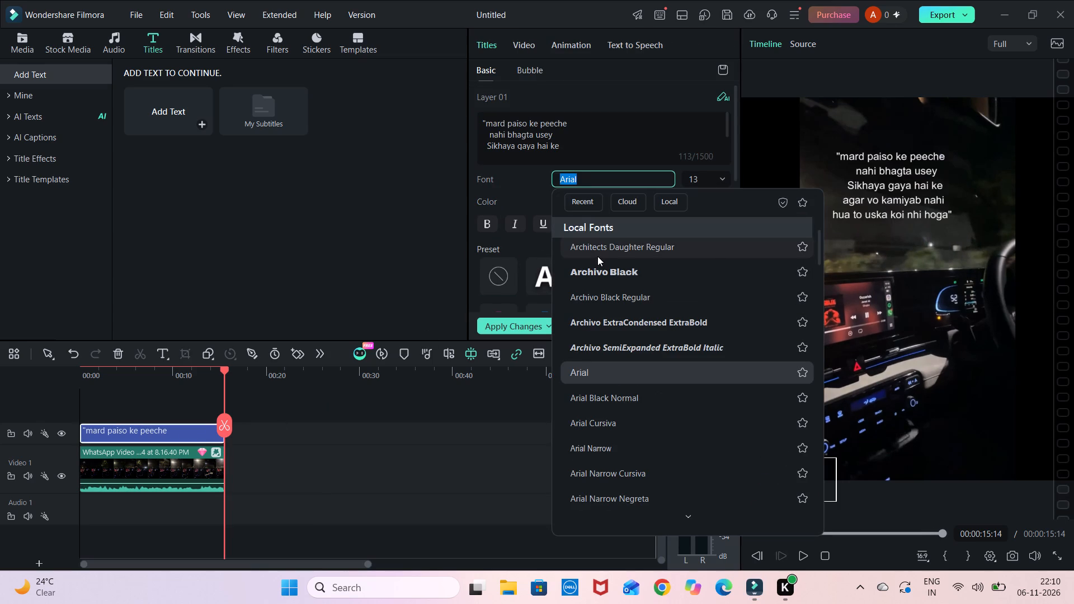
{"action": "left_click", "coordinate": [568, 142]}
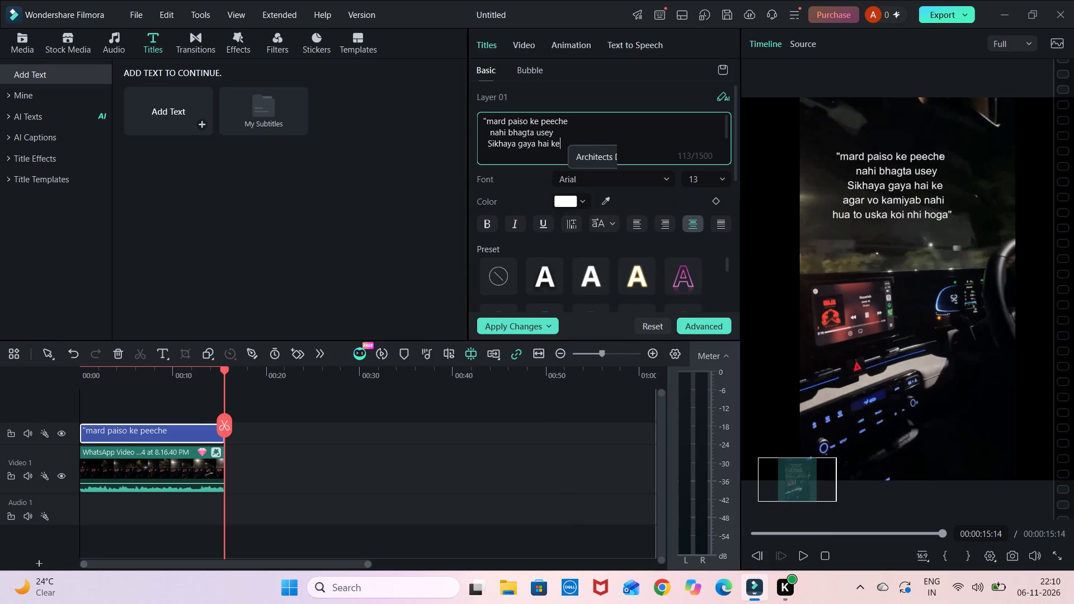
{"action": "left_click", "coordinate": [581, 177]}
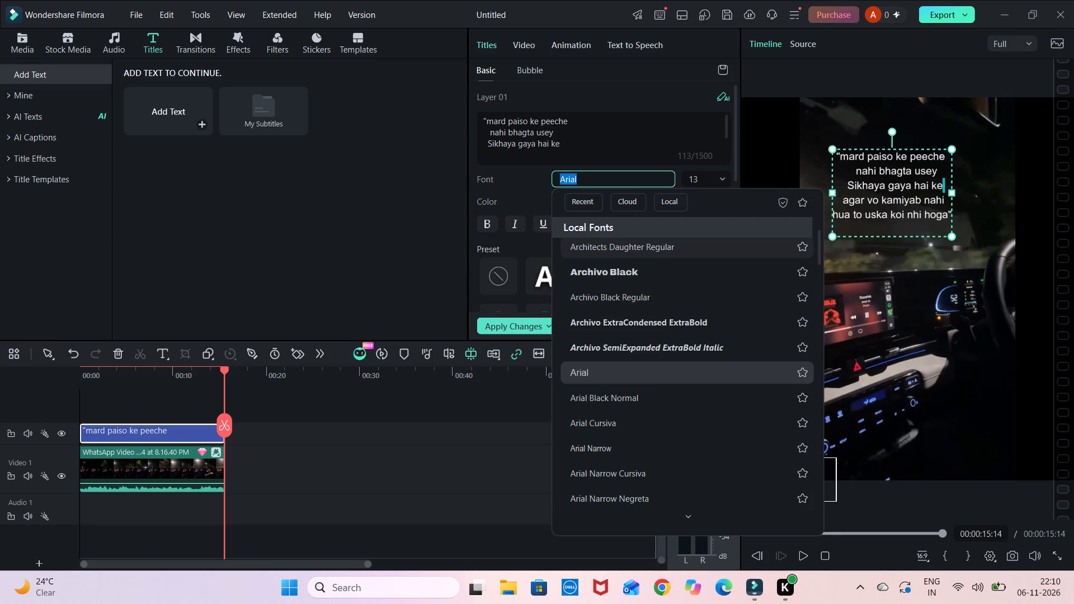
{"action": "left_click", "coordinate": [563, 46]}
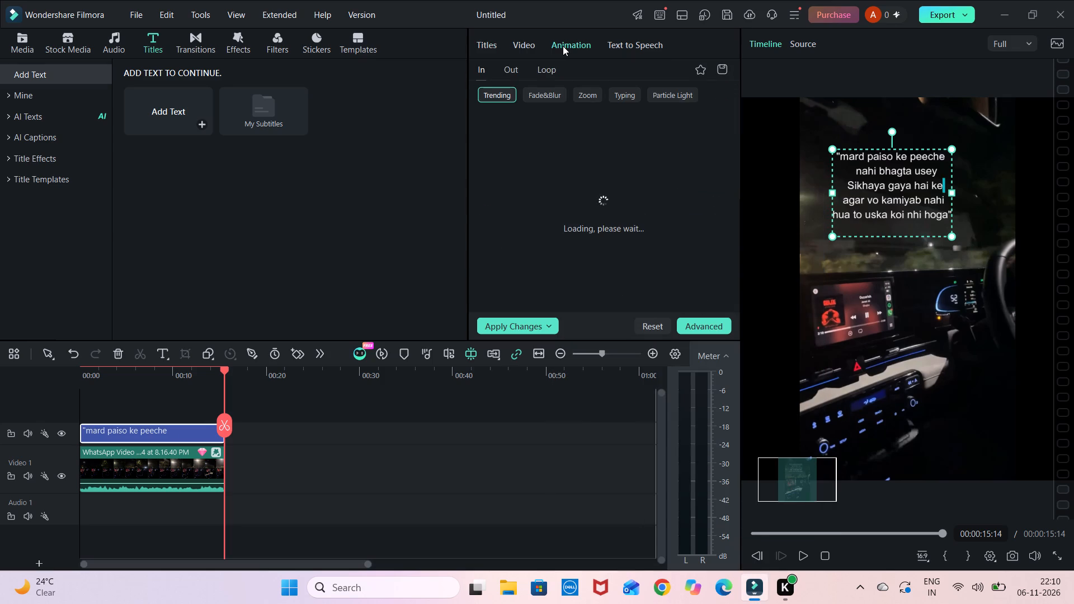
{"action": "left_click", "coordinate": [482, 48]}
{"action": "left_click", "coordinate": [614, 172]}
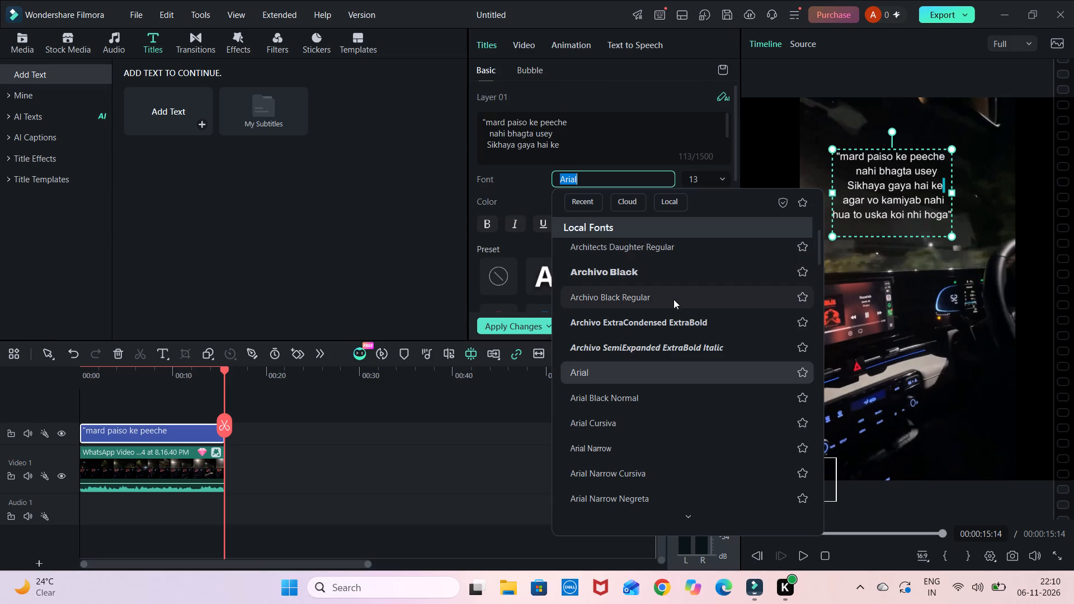
Set the title clip's font to Arial Narrow Negreta.
{"action": "left_click", "coordinate": [190, 427]}
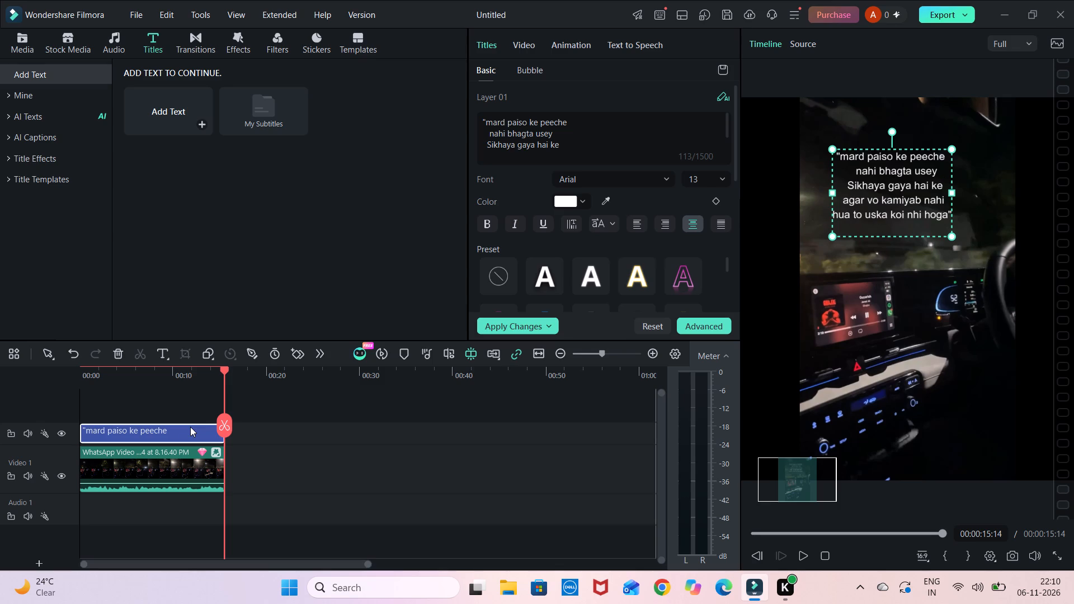
{"action": "left_click", "coordinate": [605, 172]}
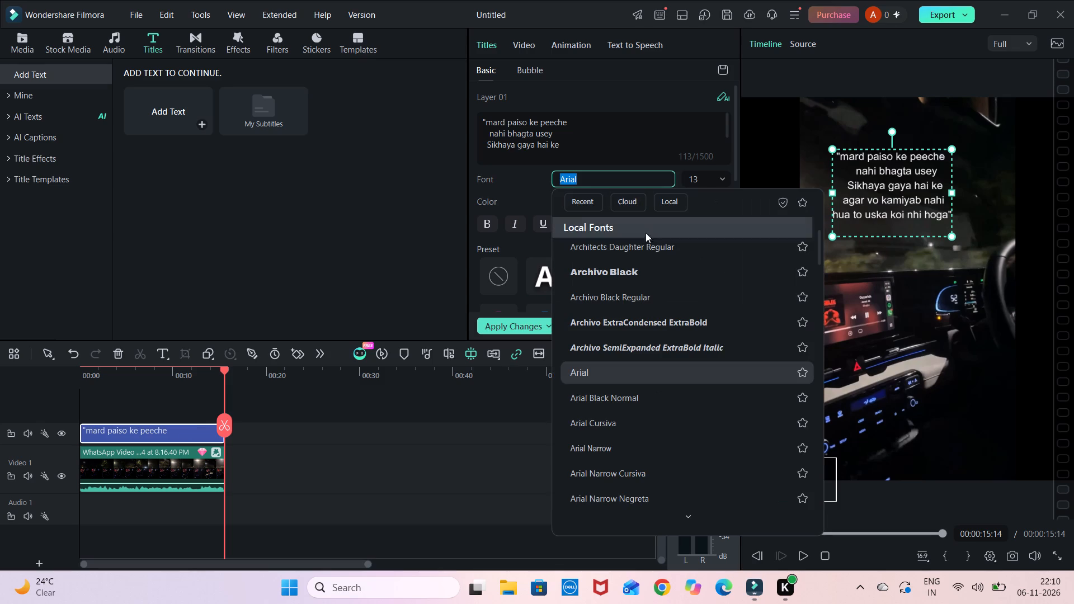
{"action": "scroll", "coordinate": [663, 336], "scroll_direction": "down", "scroll_amount": 1}
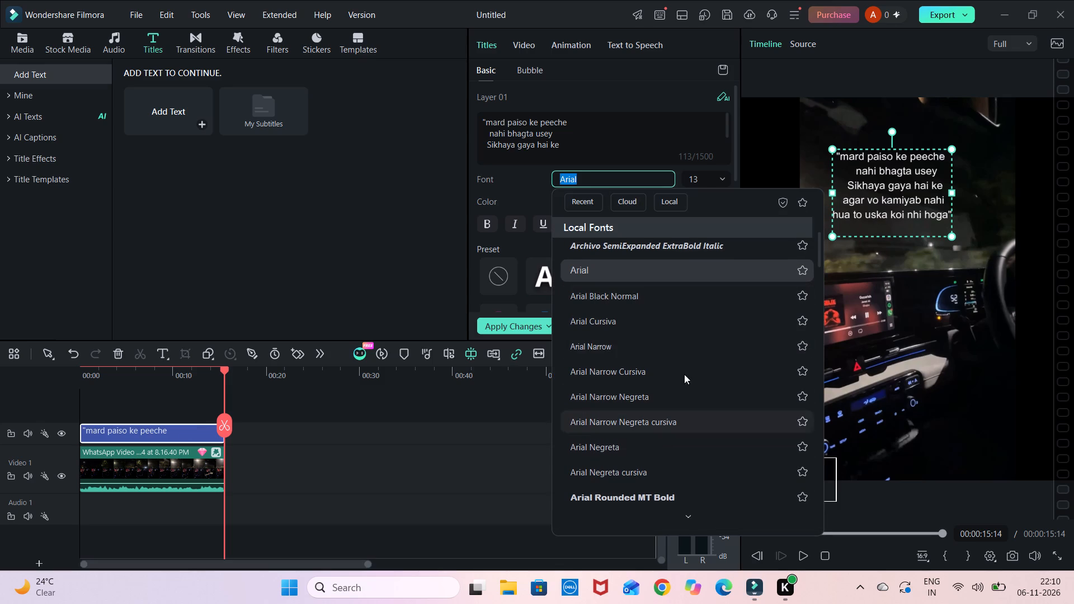
{"action": "left_click", "coordinate": [717, 391]}
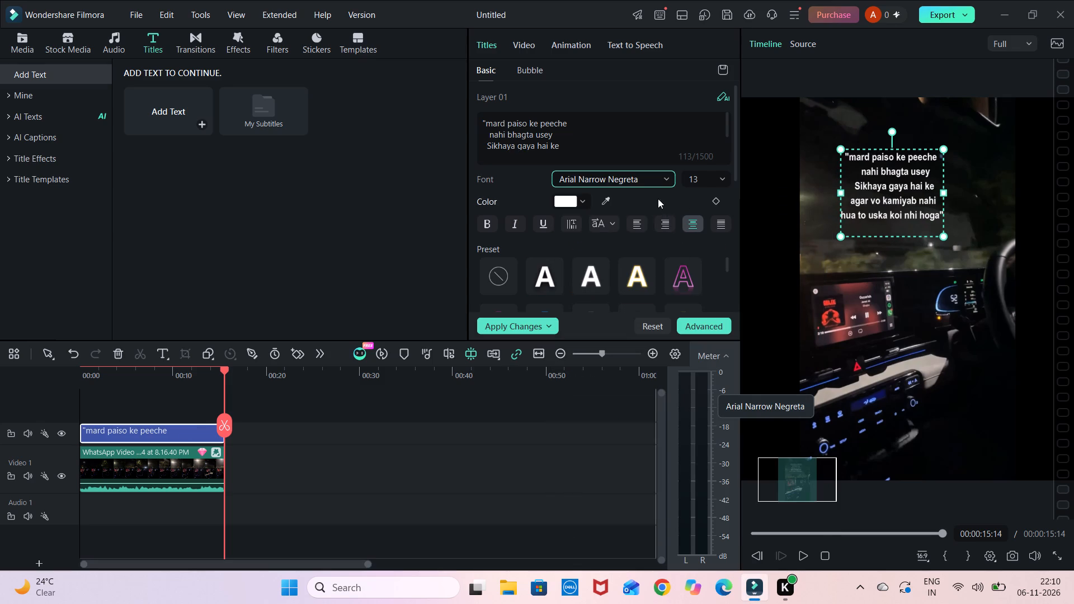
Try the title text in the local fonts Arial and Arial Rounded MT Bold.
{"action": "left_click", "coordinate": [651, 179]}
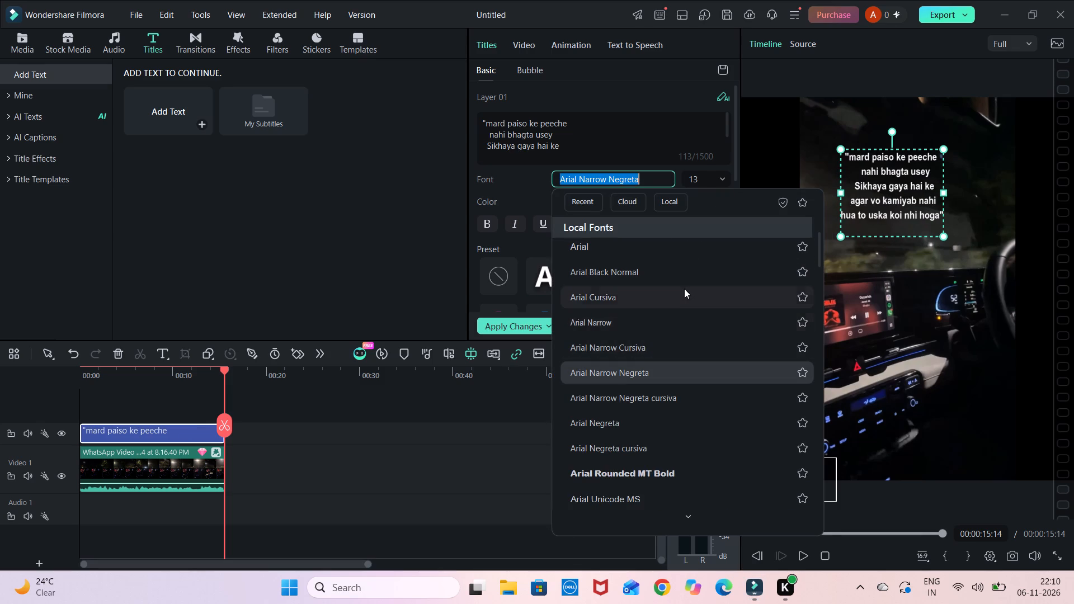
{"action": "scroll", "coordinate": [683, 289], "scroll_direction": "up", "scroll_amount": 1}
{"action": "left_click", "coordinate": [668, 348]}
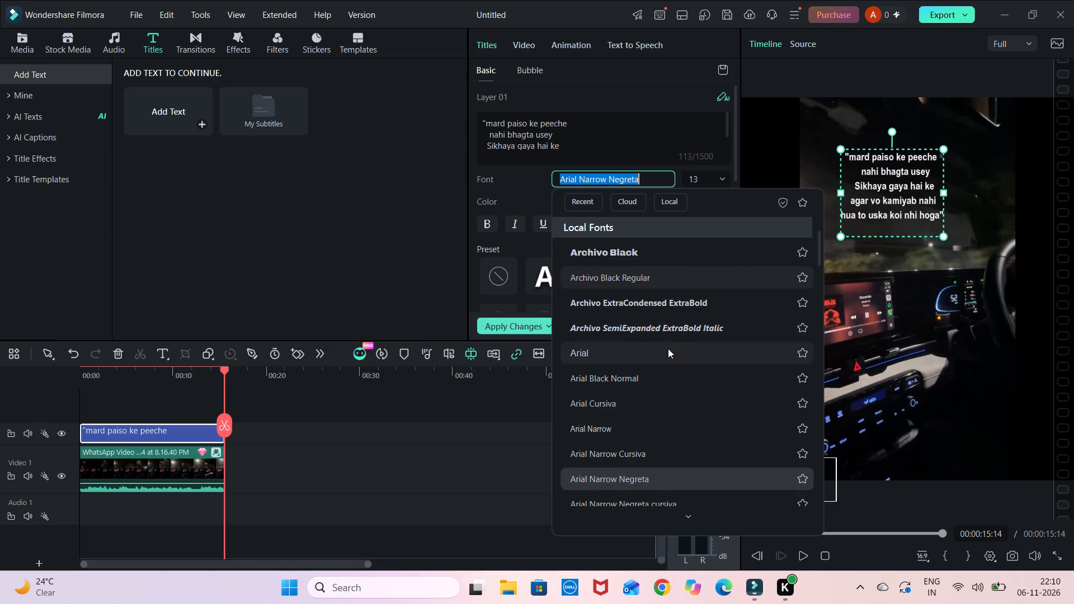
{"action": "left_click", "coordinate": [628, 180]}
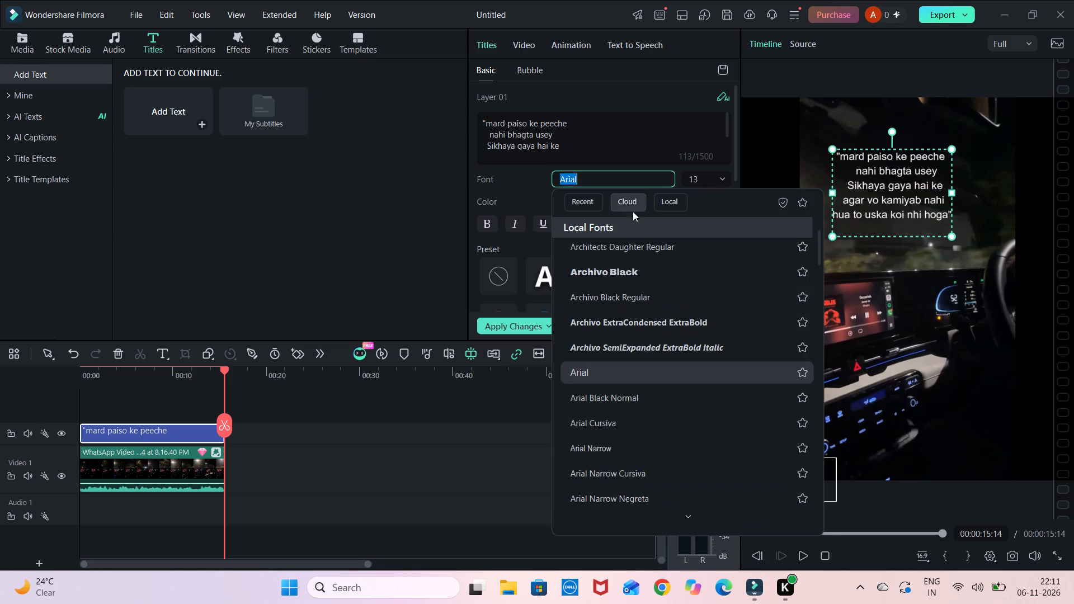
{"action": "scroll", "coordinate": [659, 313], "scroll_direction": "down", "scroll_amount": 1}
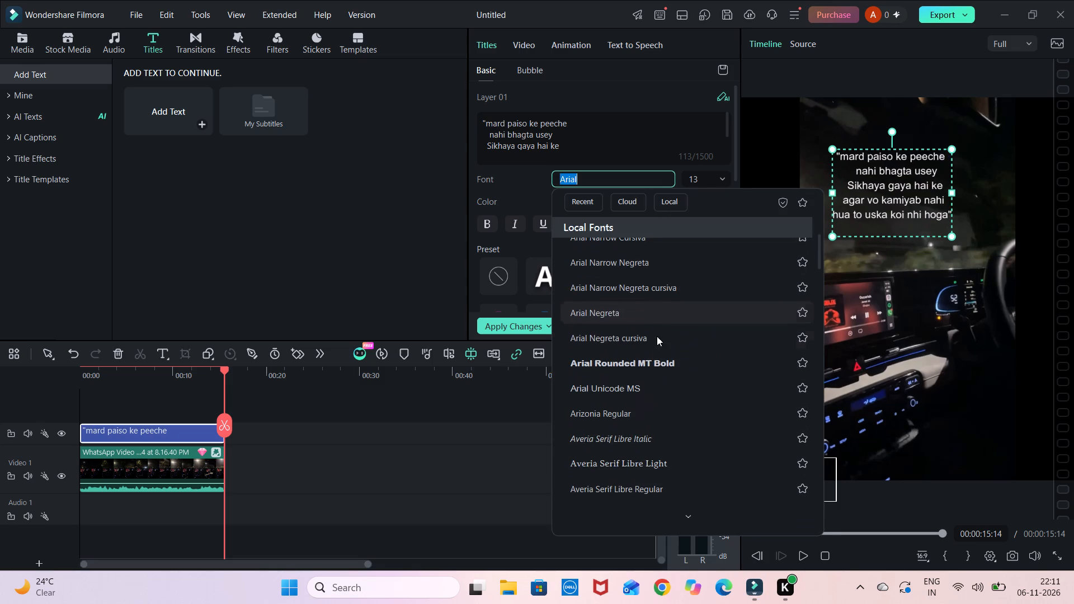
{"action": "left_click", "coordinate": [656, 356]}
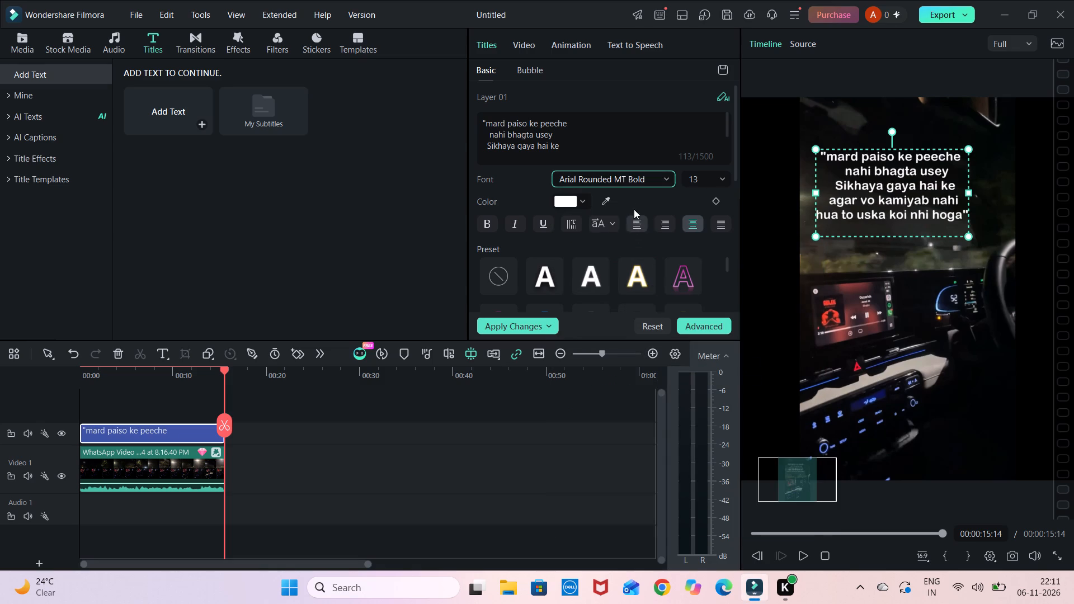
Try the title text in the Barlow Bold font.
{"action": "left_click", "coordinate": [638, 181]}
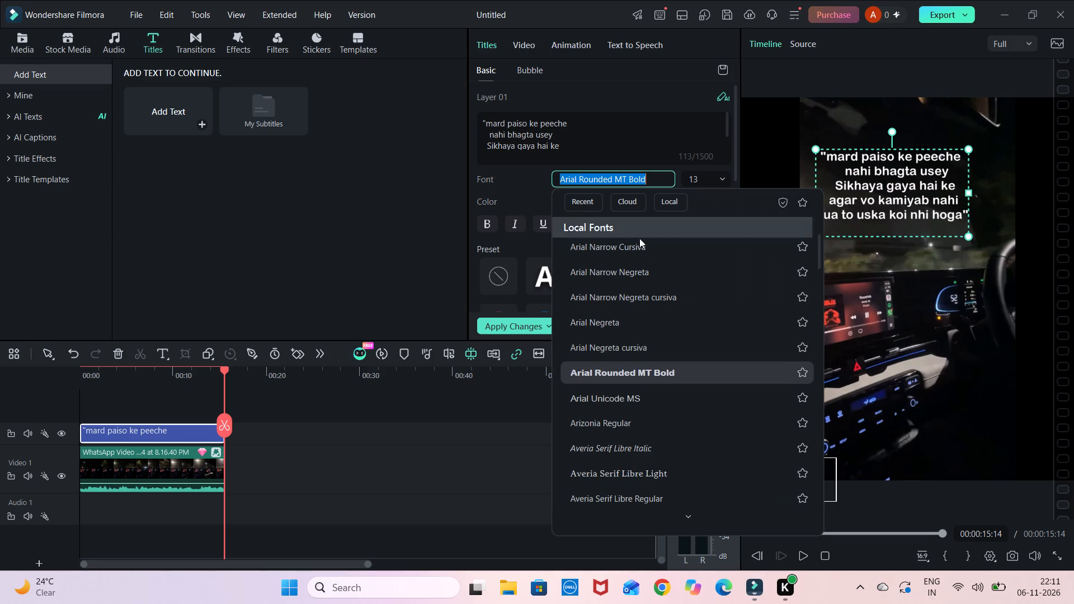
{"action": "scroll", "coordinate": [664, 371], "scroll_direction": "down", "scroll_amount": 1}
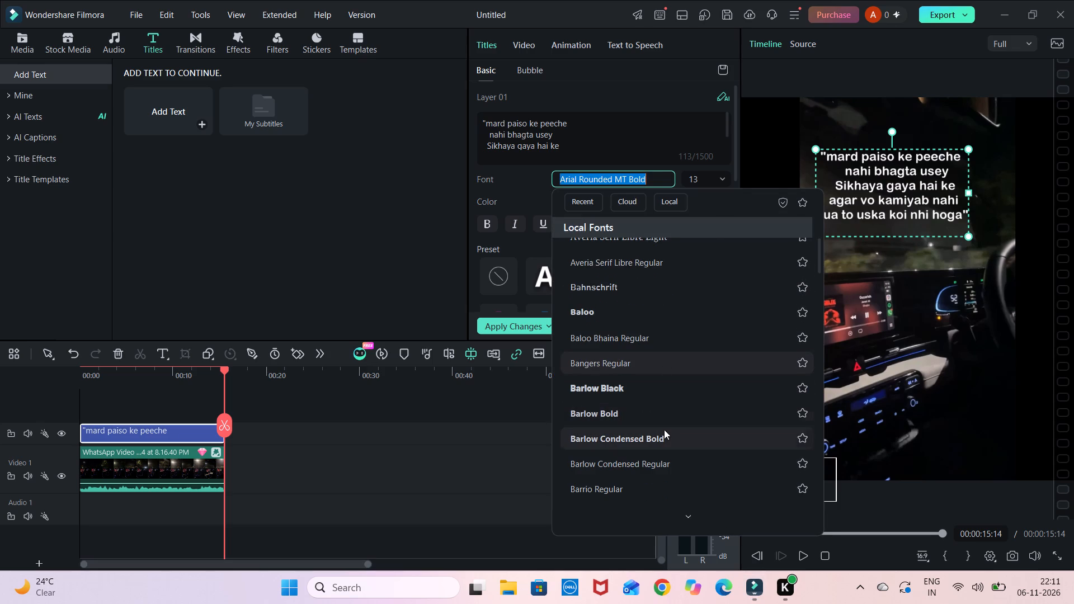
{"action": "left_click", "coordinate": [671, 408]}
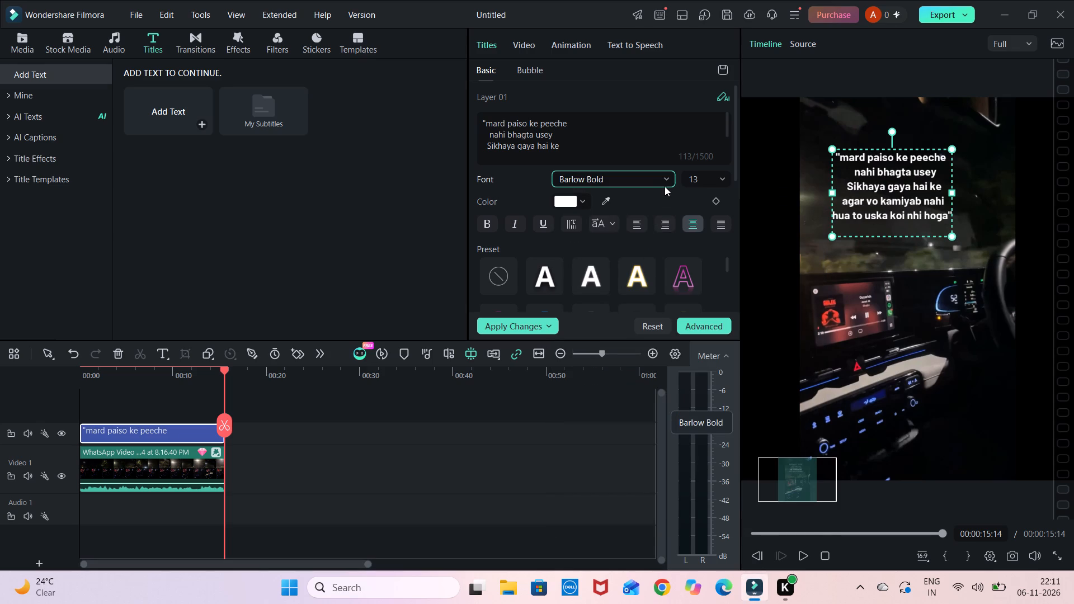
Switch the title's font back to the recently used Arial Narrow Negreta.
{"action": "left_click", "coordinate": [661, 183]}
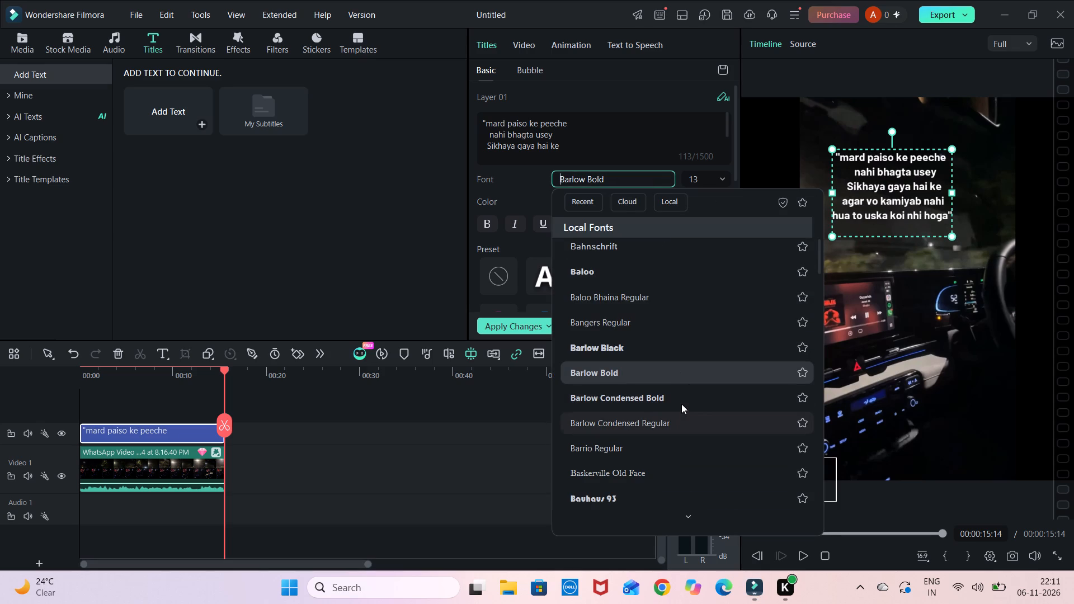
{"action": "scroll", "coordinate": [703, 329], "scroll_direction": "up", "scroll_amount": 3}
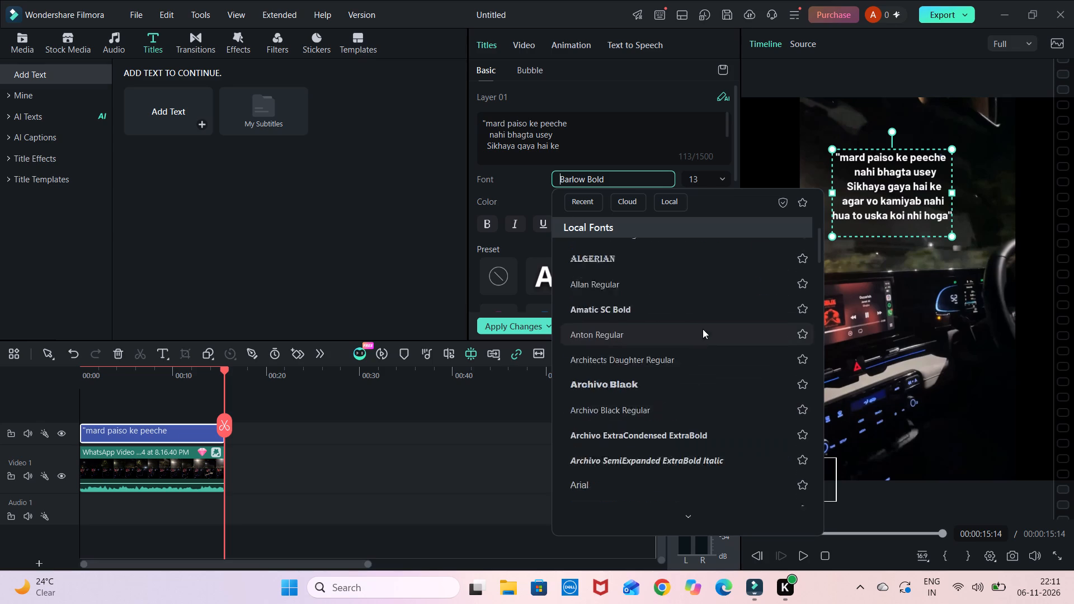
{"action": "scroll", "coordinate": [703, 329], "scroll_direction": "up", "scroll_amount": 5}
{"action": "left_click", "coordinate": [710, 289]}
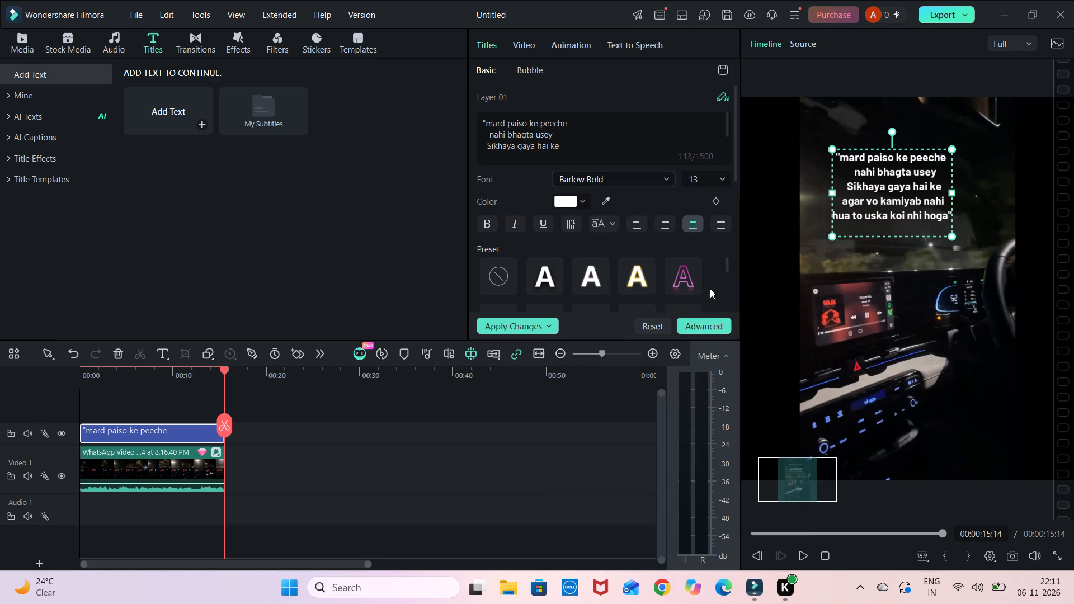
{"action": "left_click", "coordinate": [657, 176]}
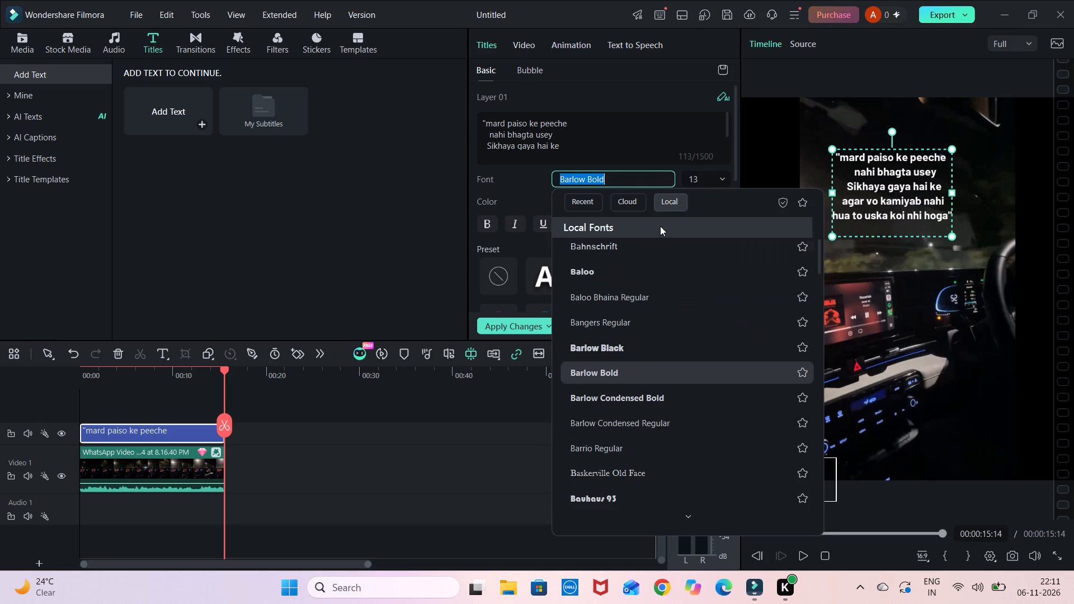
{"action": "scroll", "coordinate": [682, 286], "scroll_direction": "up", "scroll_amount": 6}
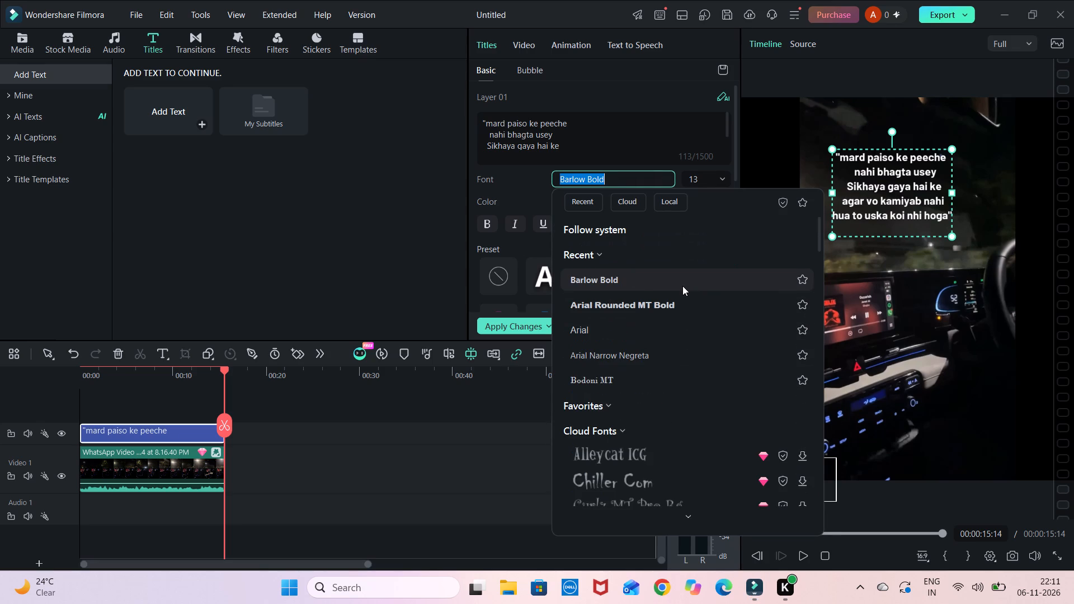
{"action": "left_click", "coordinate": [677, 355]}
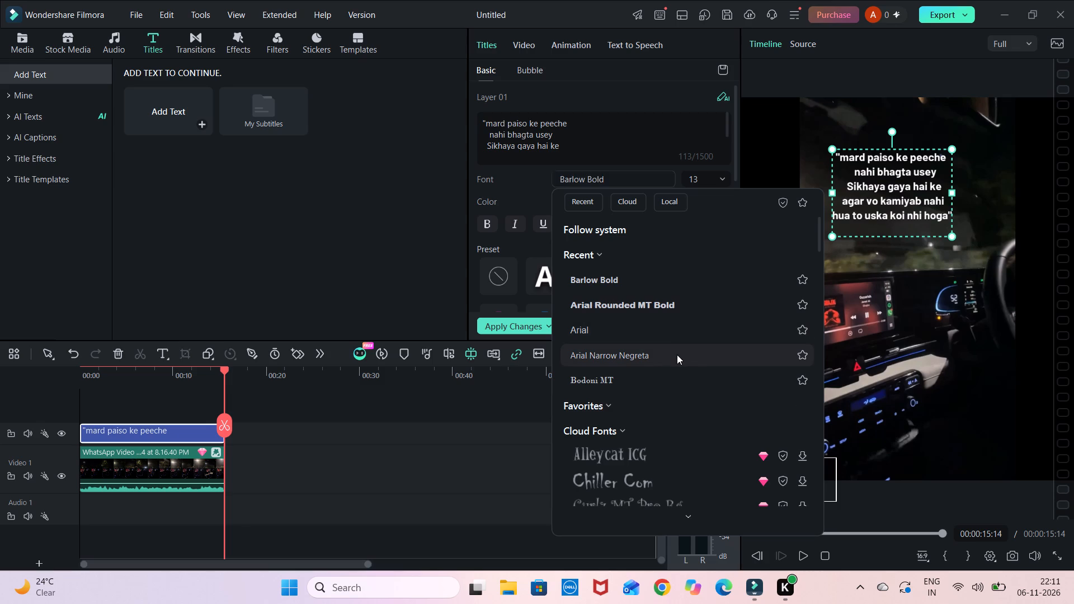
Set the title's font to the recently used Bodoni MT.
{"action": "left_click", "coordinate": [632, 182]}
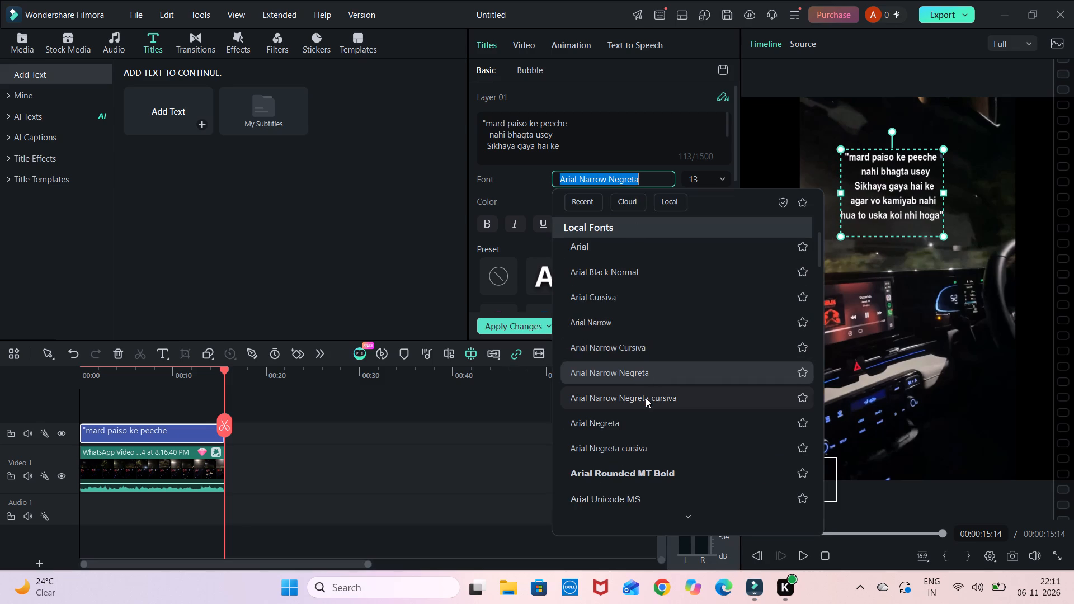
{"action": "scroll", "coordinate": [656, 394], "scroll_direction": "up", "scroll_amount": 9}
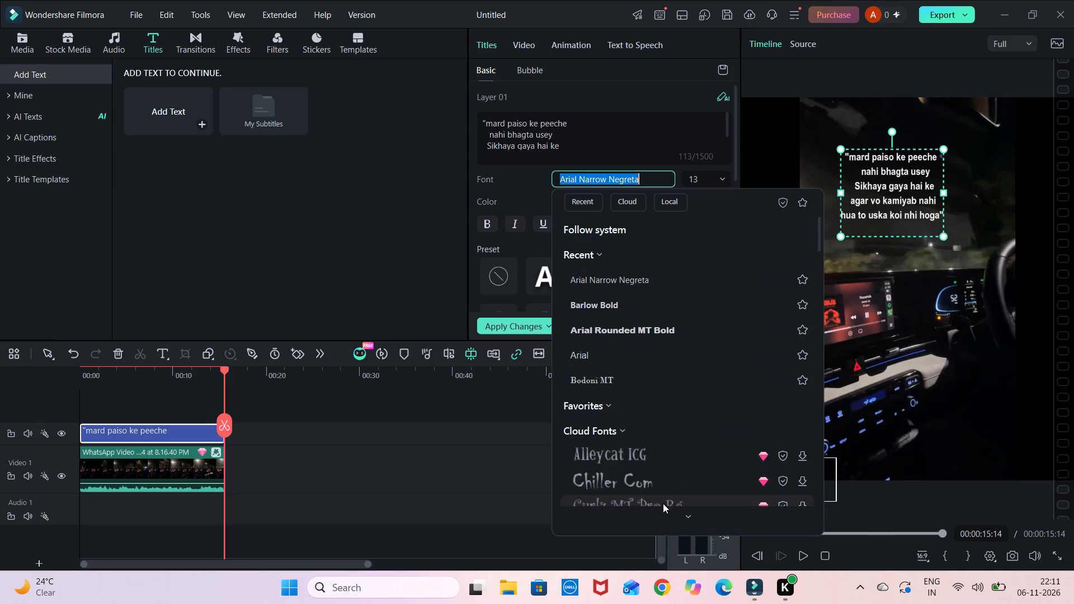
{"action": "left_click", "coordinate": [670, 378]}
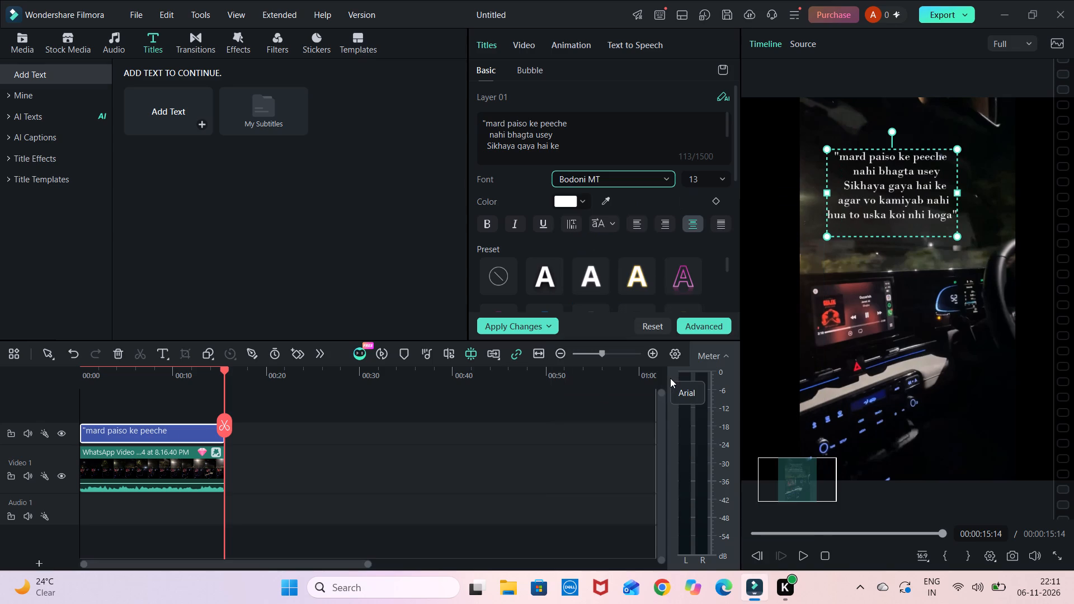
Capitalize the first letter of the quote in the title clip so it begins with "Mard".
{"action": "double_click", "coordinate": [154, 430]}
{"action": "left_click", "coordinate": [128, 460]}
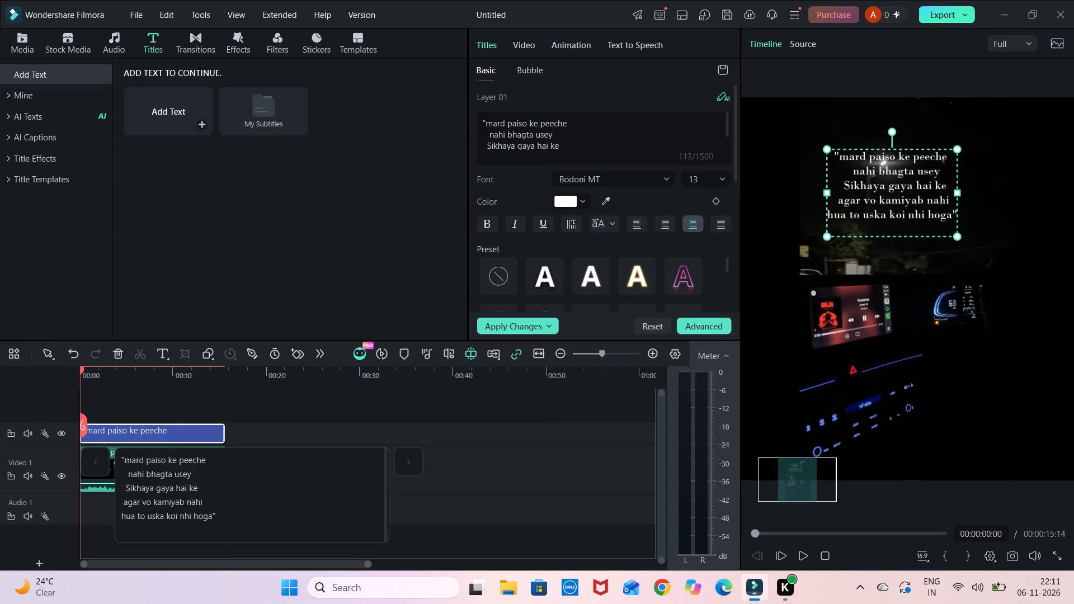
{"action": "key", "text": "Right"}
{"action": "key", "text": "BackSpace"}
{"action": "key", "text": "shift+m"}
{"action": "left_click", "coordinate": [426, 408]}
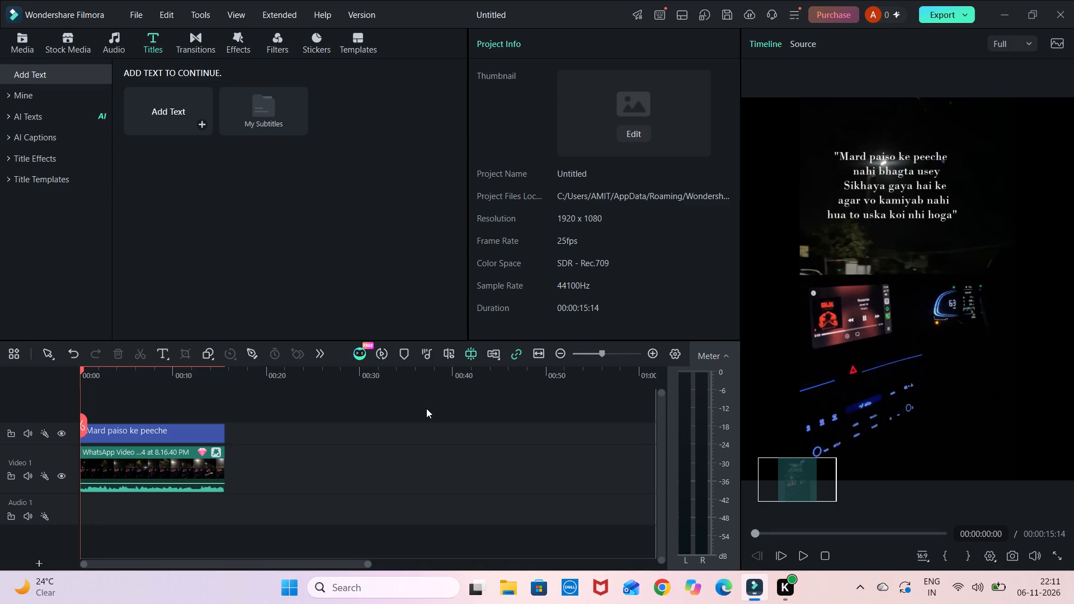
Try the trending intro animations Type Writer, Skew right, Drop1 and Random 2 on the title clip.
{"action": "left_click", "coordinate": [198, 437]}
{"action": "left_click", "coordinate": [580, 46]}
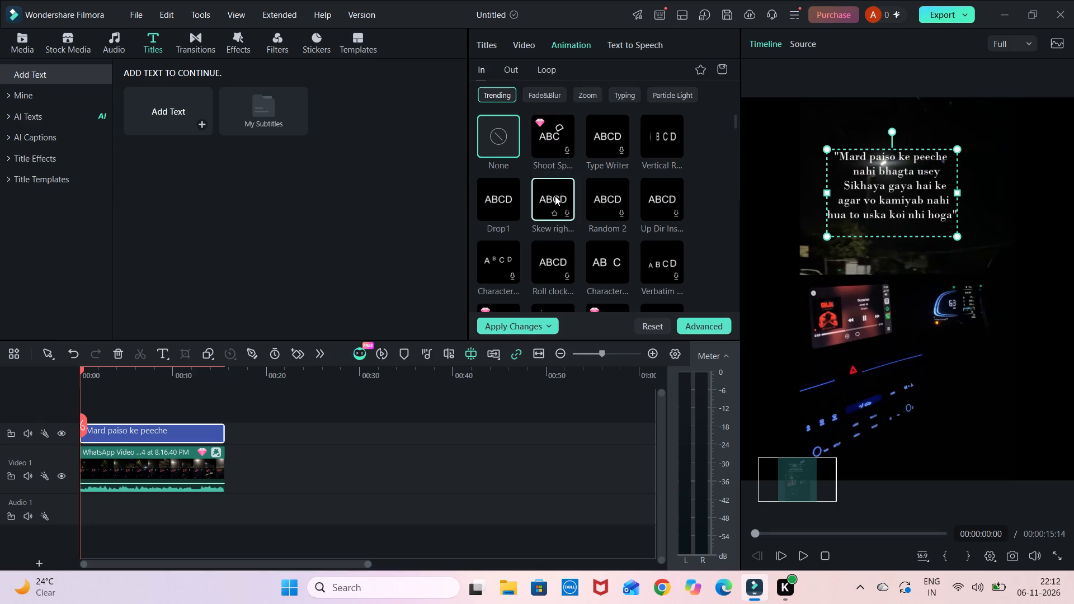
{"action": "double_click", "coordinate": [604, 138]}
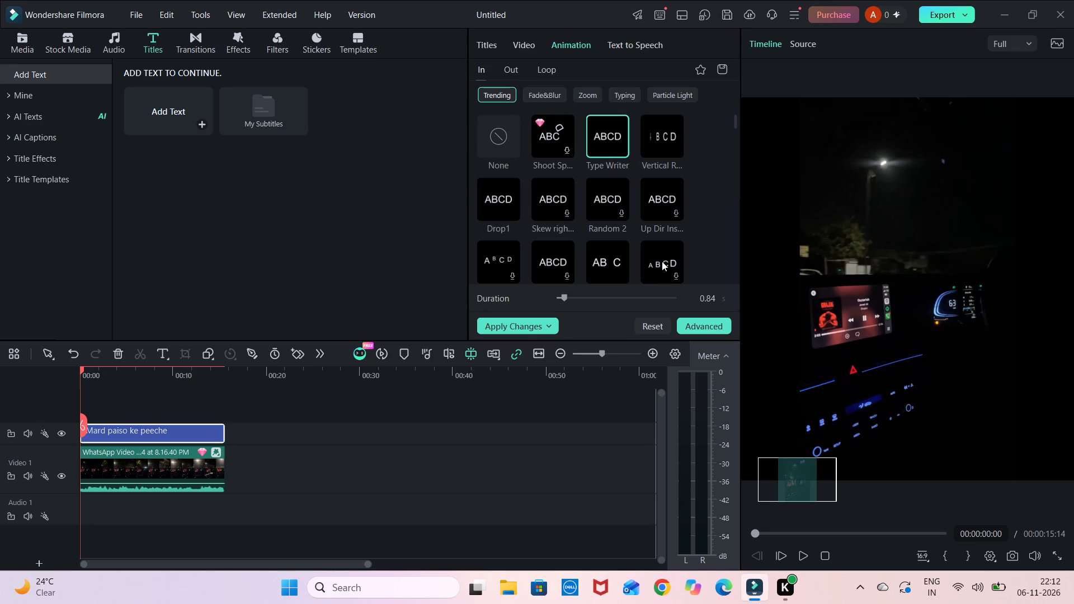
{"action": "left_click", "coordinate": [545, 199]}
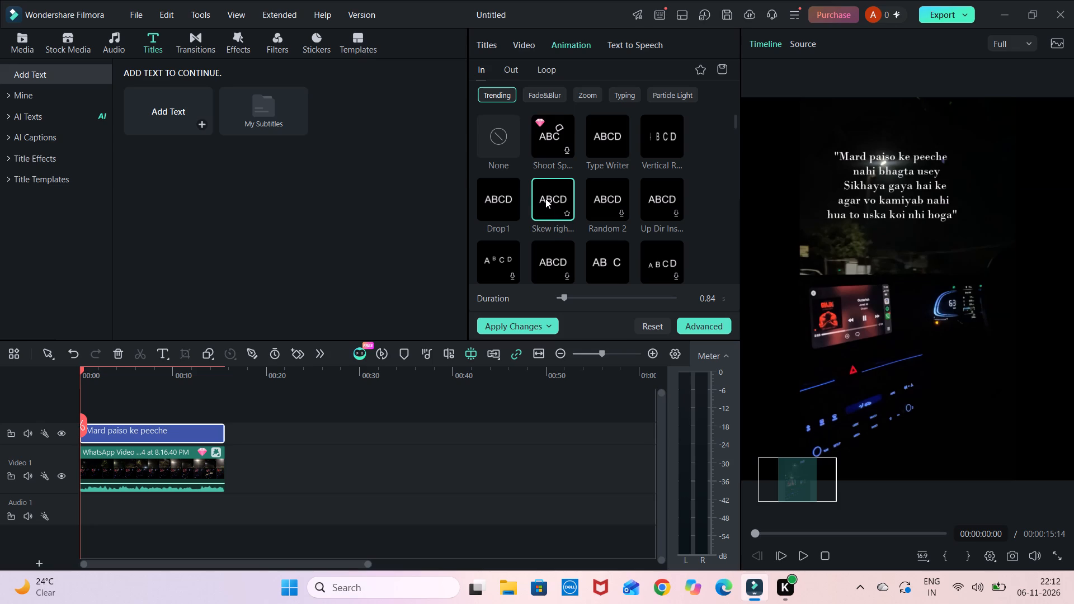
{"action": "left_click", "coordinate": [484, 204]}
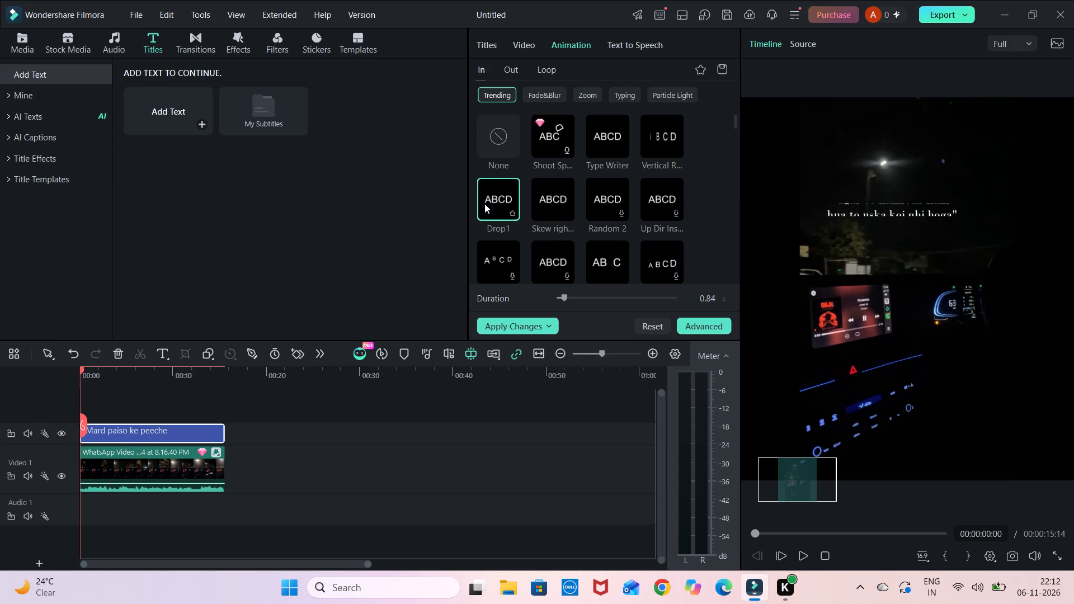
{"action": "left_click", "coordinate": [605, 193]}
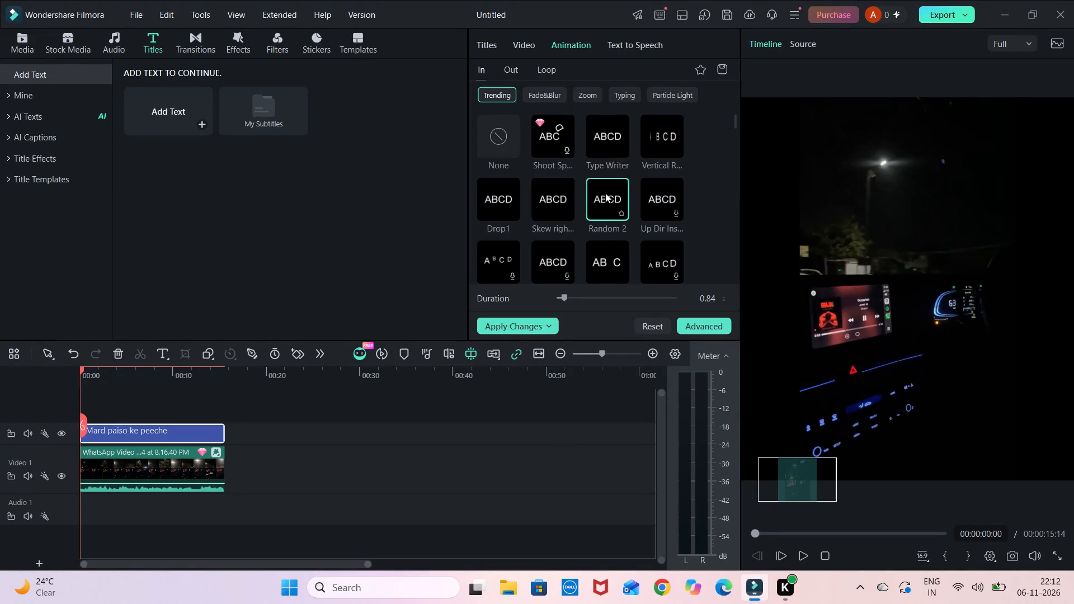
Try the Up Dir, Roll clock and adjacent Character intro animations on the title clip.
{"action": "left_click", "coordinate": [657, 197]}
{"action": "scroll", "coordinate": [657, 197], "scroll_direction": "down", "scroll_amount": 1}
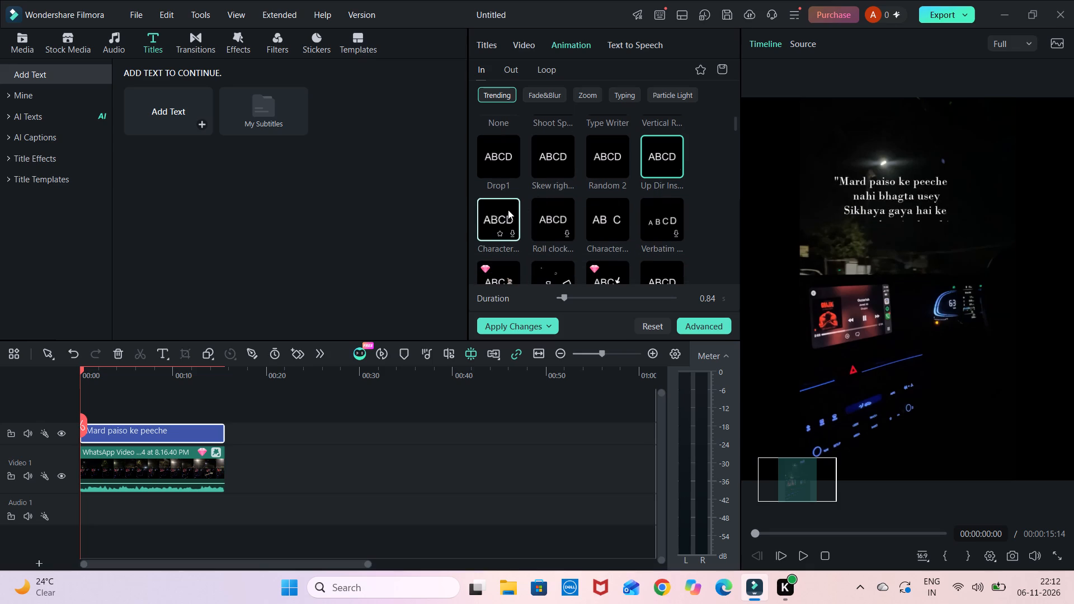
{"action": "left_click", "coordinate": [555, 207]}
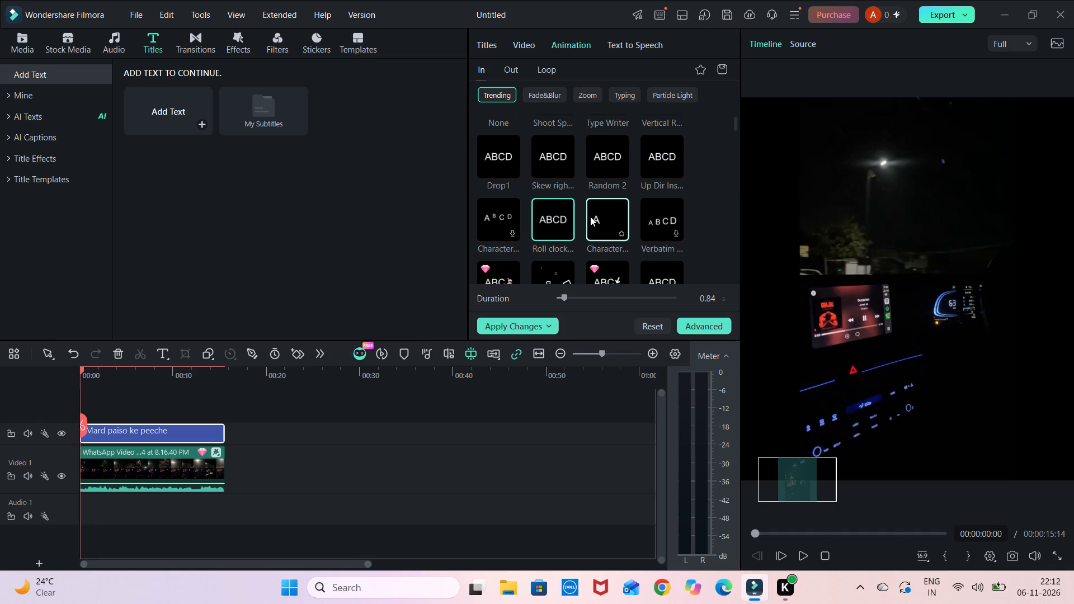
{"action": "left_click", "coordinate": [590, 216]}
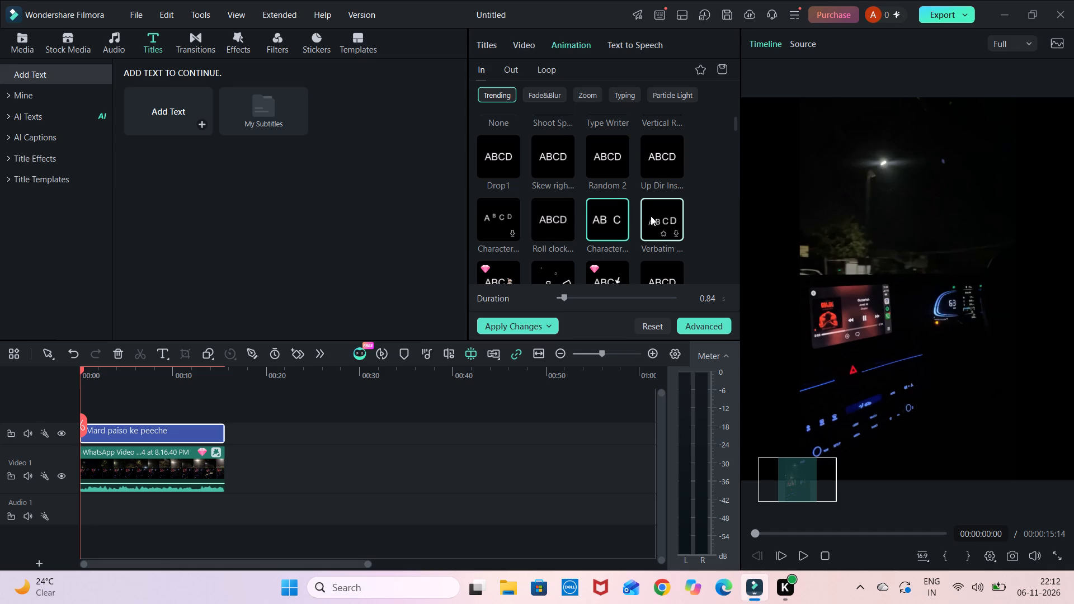
Apply the trending Random intro animation to the title clip.
{"action": "scroll", "coordinate": [652, 215], "scroll_direction": "down", "scroll_amount": 1}
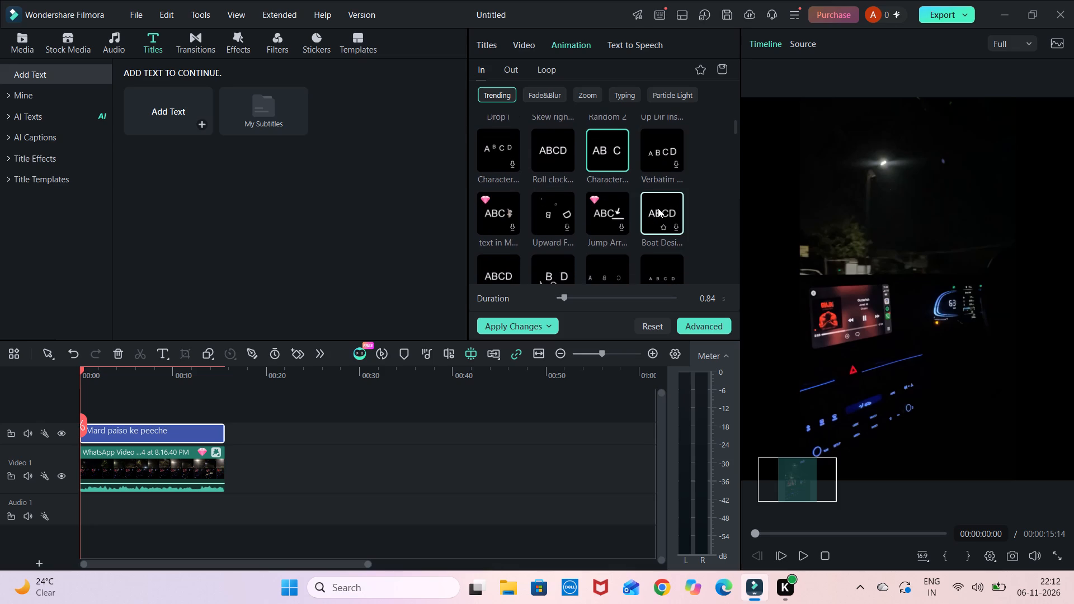
{"action": "scroll", "coordinate": [656, 208], "scroll_direction": "down", "scroll_amount": 1}
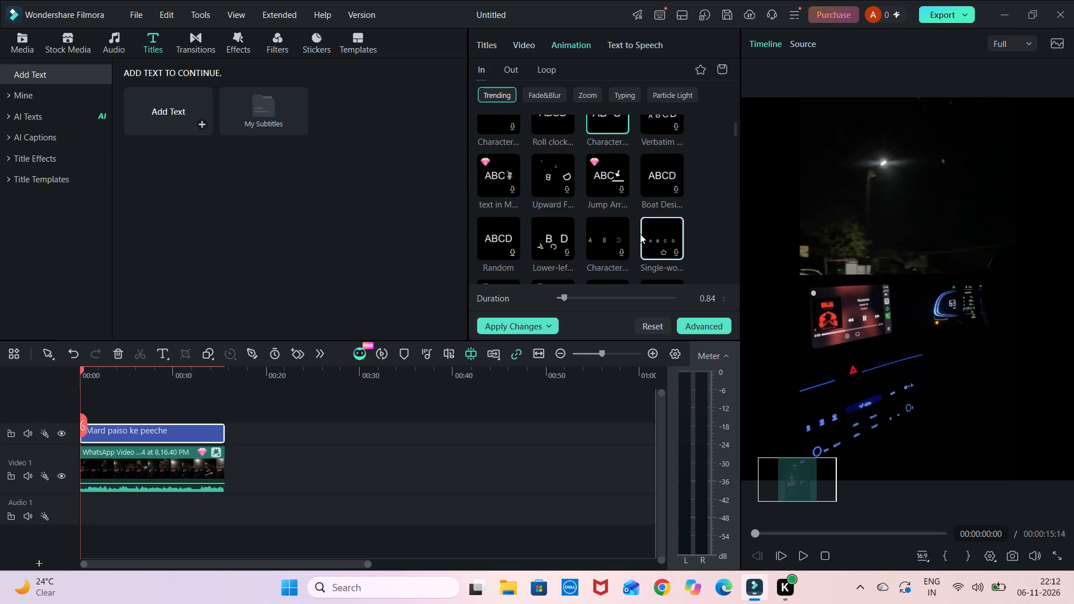
{"action": "left_click", "coordinate": [501, 233]}
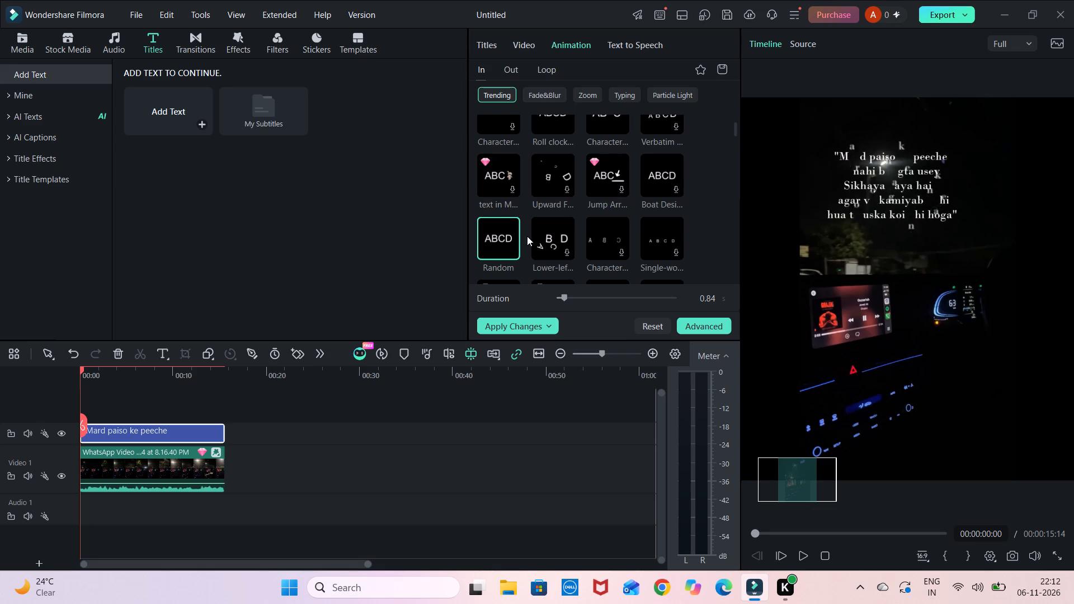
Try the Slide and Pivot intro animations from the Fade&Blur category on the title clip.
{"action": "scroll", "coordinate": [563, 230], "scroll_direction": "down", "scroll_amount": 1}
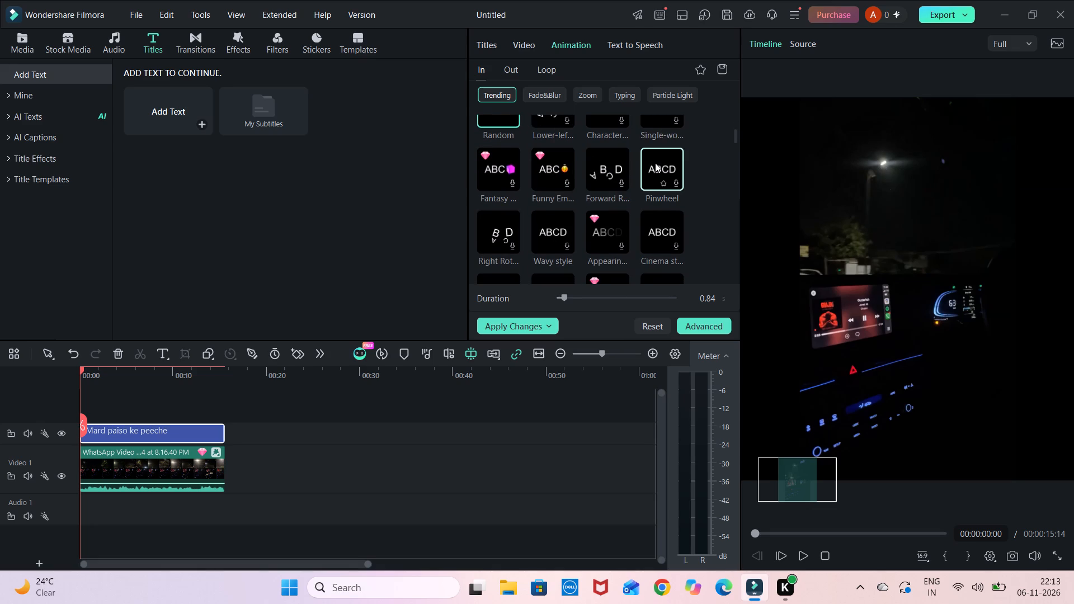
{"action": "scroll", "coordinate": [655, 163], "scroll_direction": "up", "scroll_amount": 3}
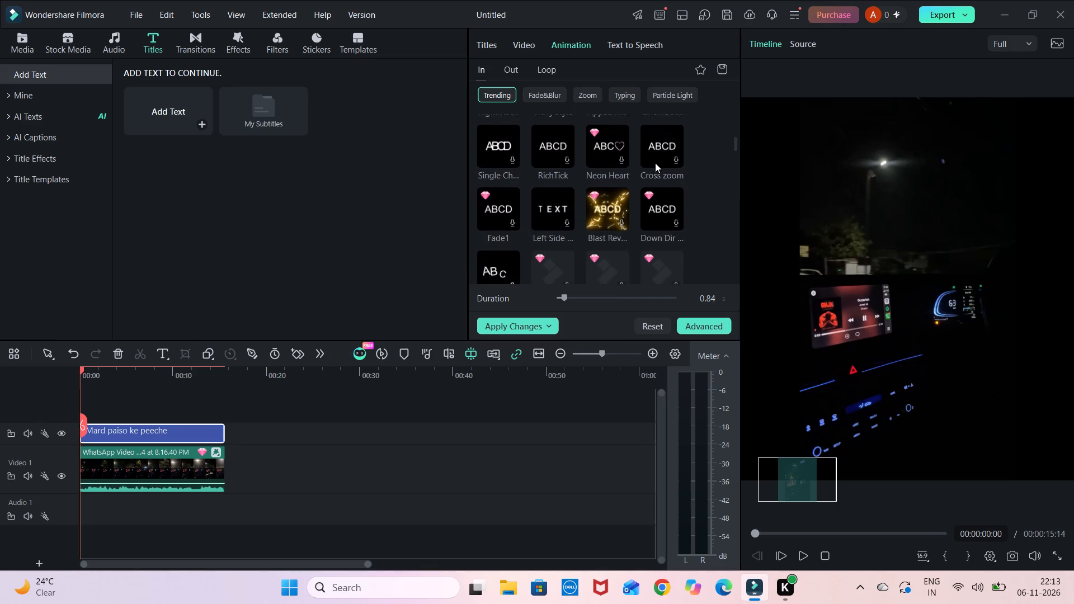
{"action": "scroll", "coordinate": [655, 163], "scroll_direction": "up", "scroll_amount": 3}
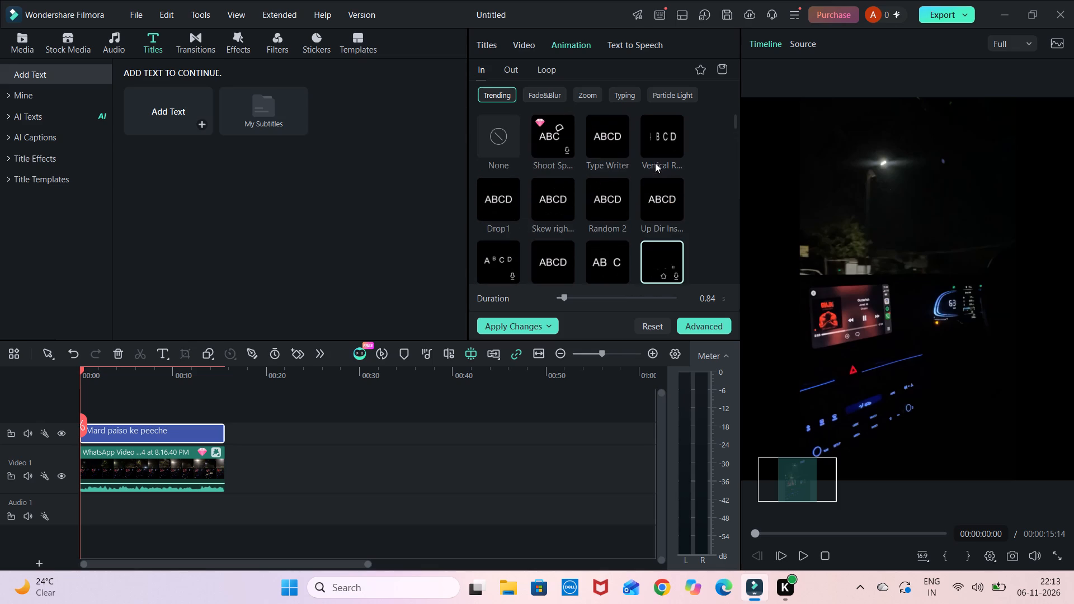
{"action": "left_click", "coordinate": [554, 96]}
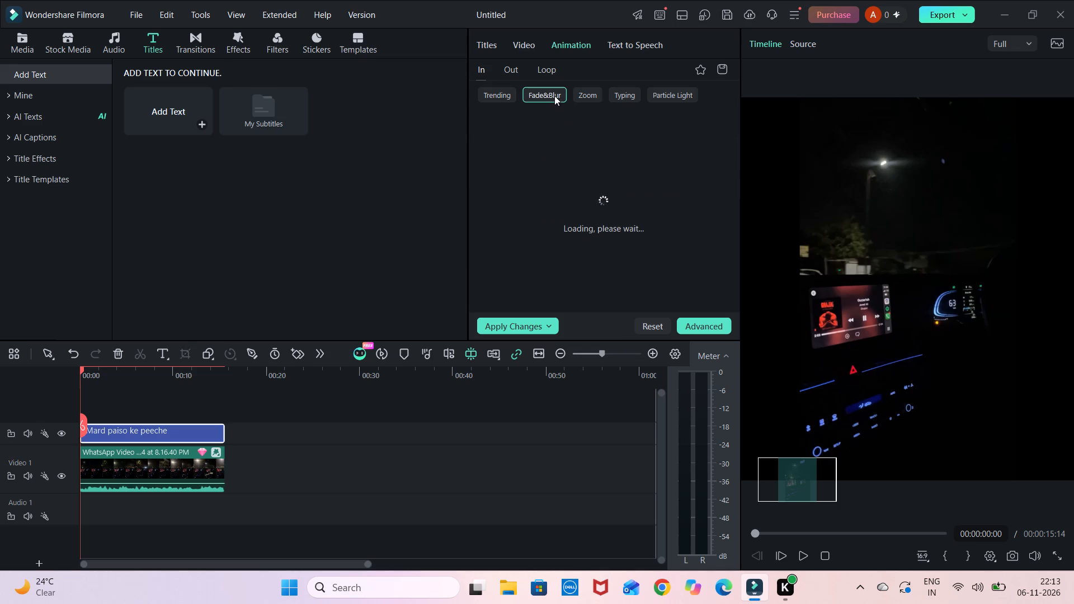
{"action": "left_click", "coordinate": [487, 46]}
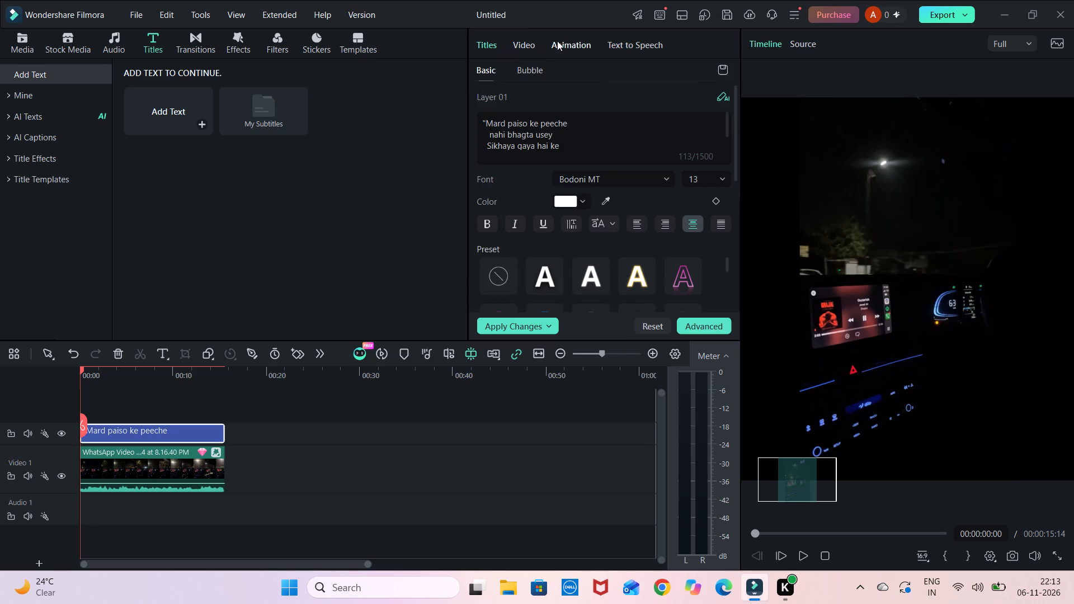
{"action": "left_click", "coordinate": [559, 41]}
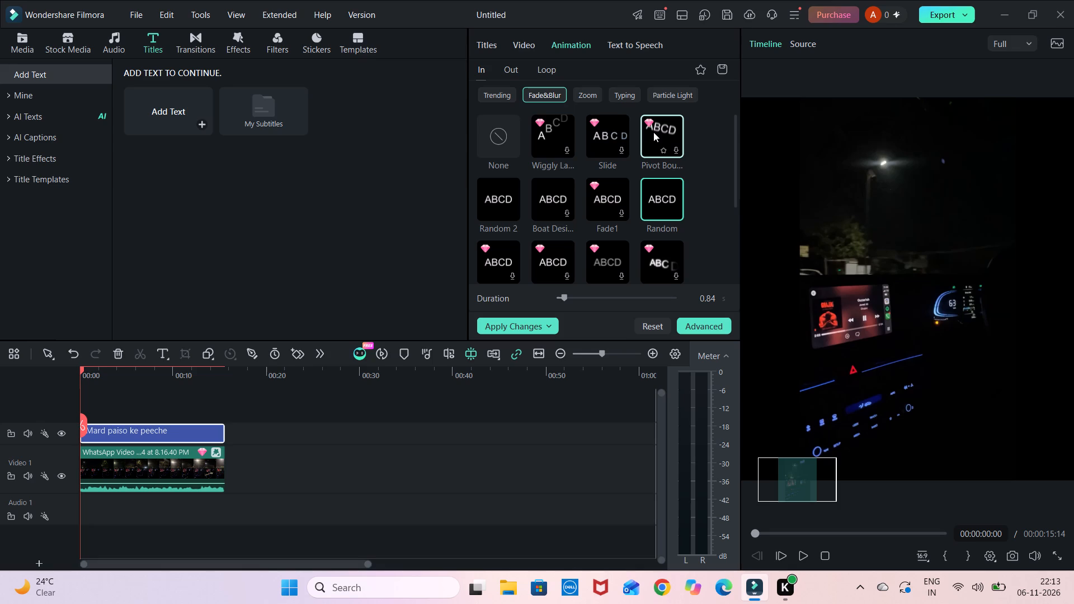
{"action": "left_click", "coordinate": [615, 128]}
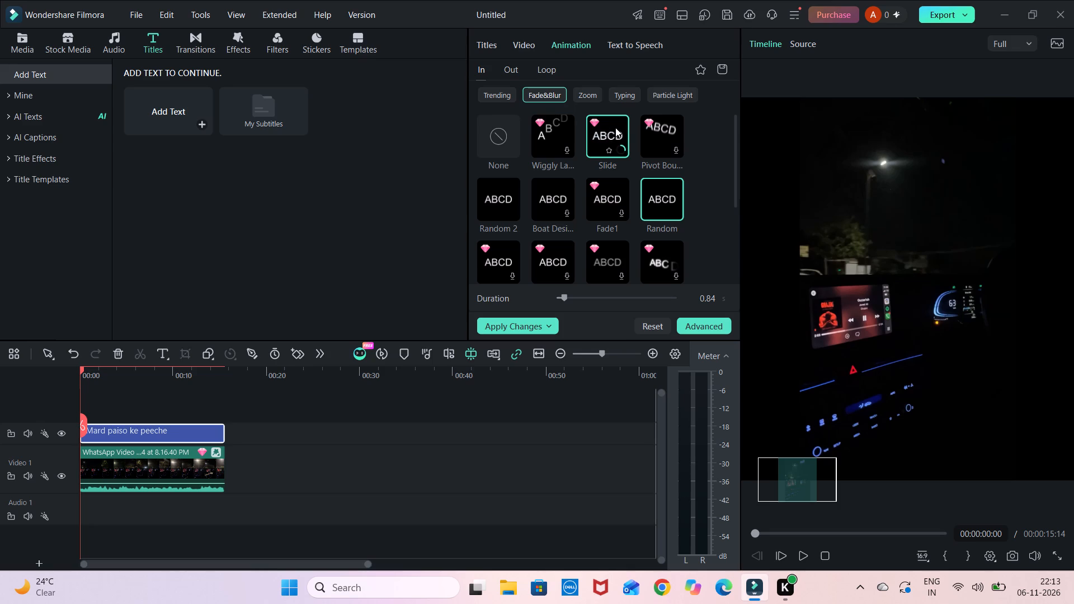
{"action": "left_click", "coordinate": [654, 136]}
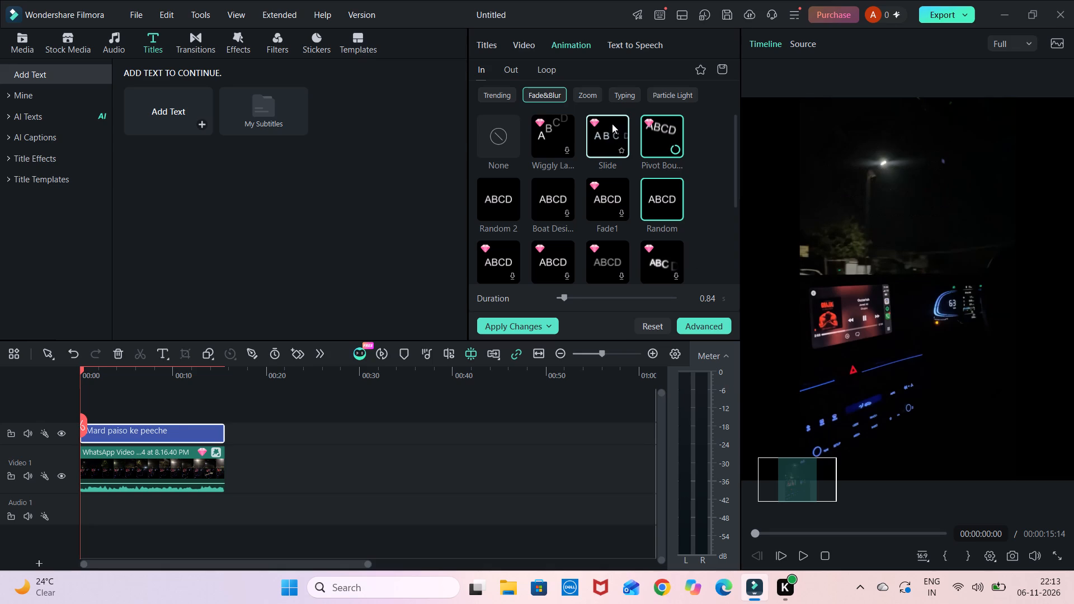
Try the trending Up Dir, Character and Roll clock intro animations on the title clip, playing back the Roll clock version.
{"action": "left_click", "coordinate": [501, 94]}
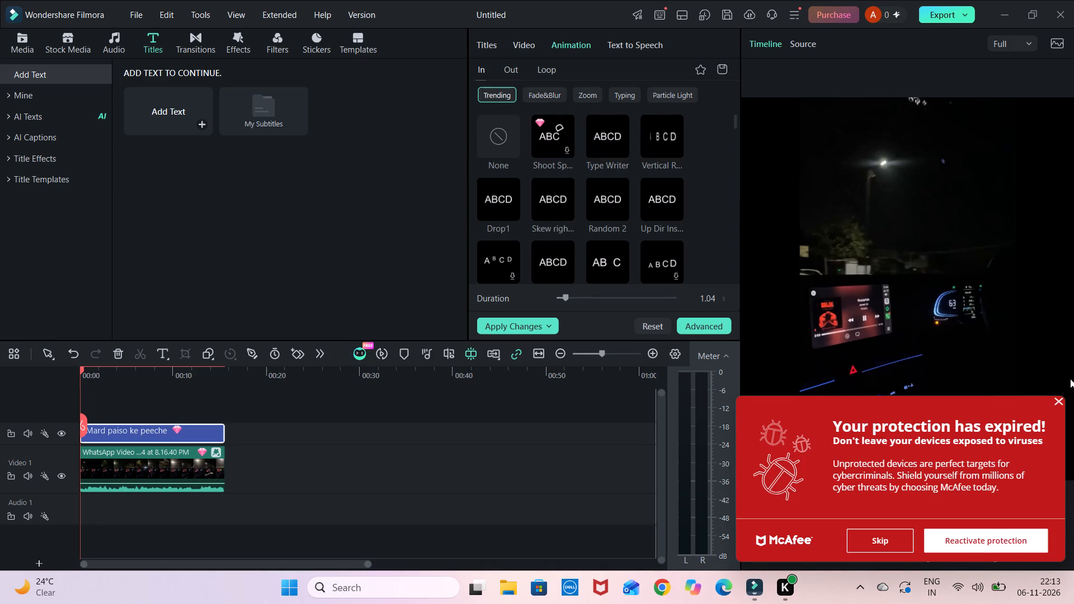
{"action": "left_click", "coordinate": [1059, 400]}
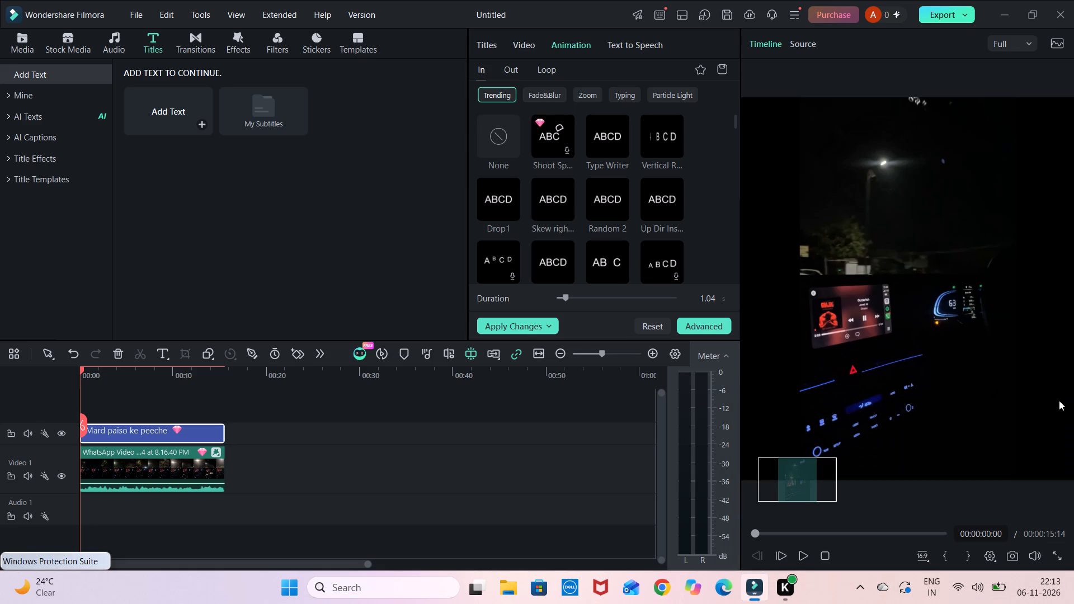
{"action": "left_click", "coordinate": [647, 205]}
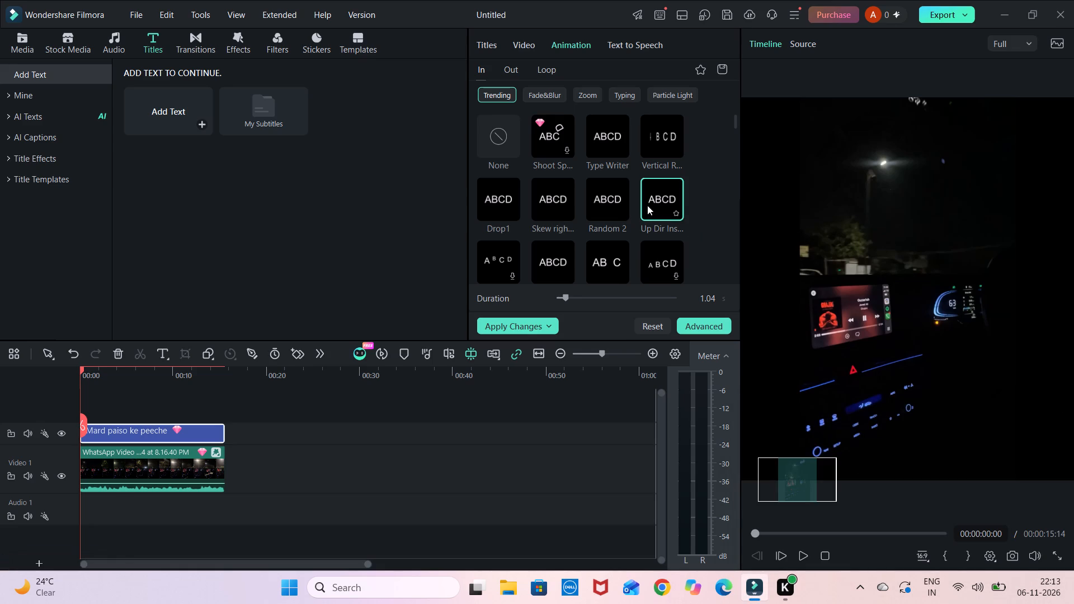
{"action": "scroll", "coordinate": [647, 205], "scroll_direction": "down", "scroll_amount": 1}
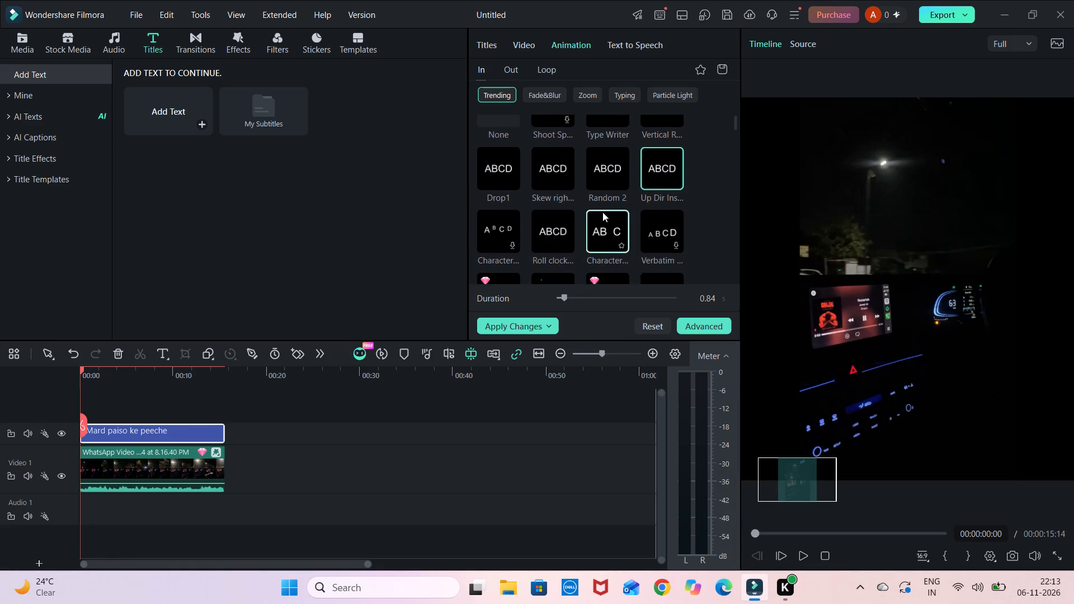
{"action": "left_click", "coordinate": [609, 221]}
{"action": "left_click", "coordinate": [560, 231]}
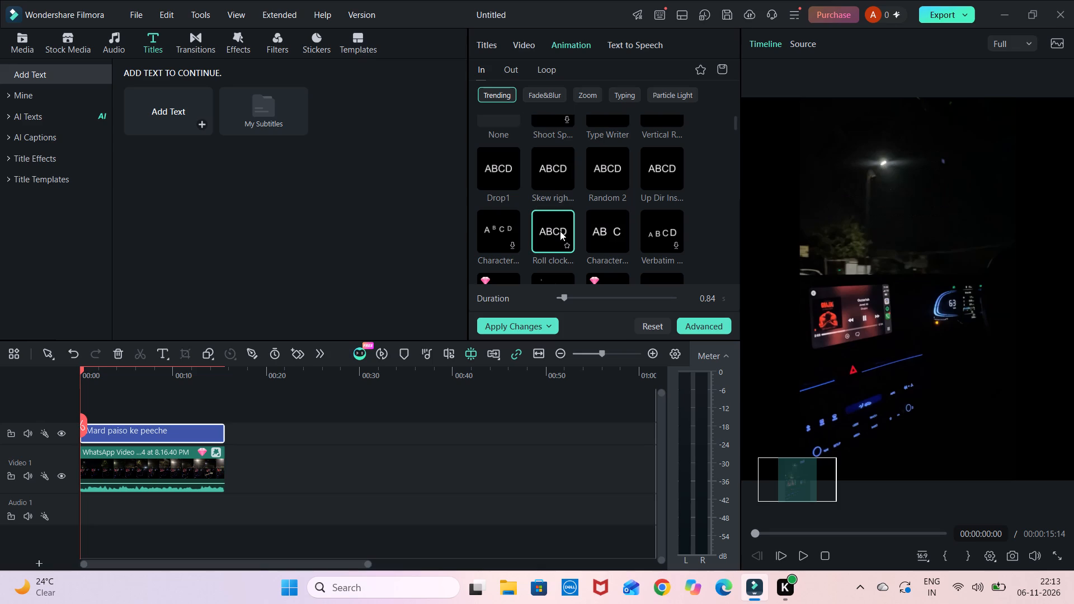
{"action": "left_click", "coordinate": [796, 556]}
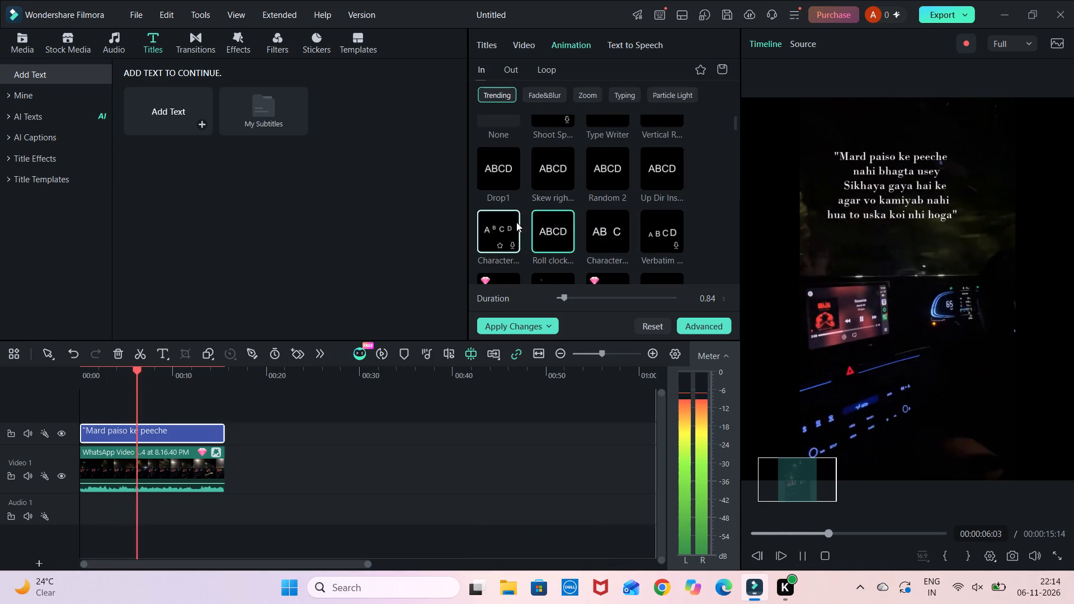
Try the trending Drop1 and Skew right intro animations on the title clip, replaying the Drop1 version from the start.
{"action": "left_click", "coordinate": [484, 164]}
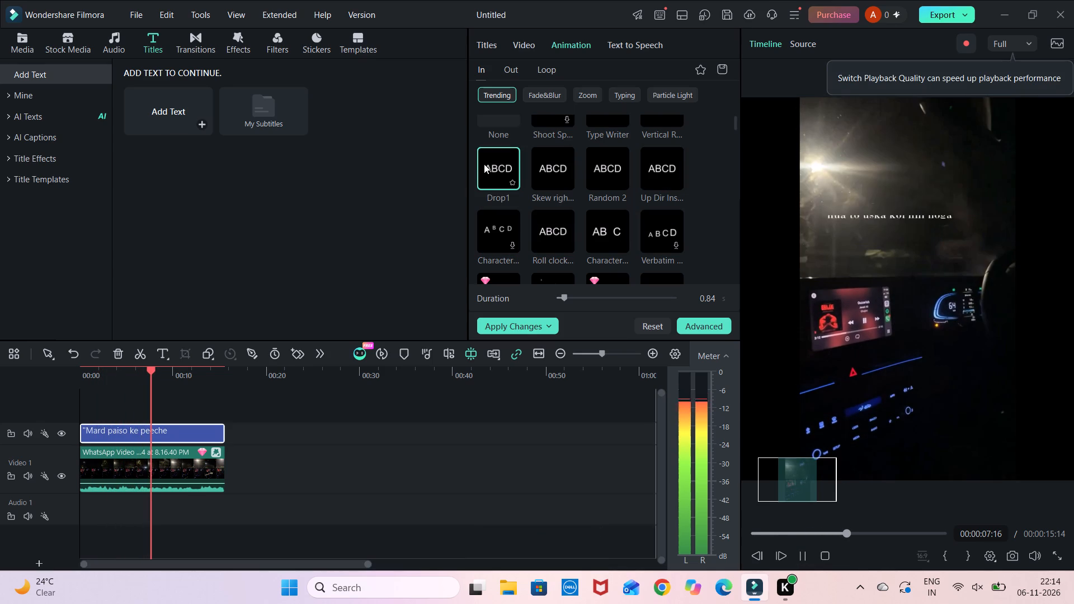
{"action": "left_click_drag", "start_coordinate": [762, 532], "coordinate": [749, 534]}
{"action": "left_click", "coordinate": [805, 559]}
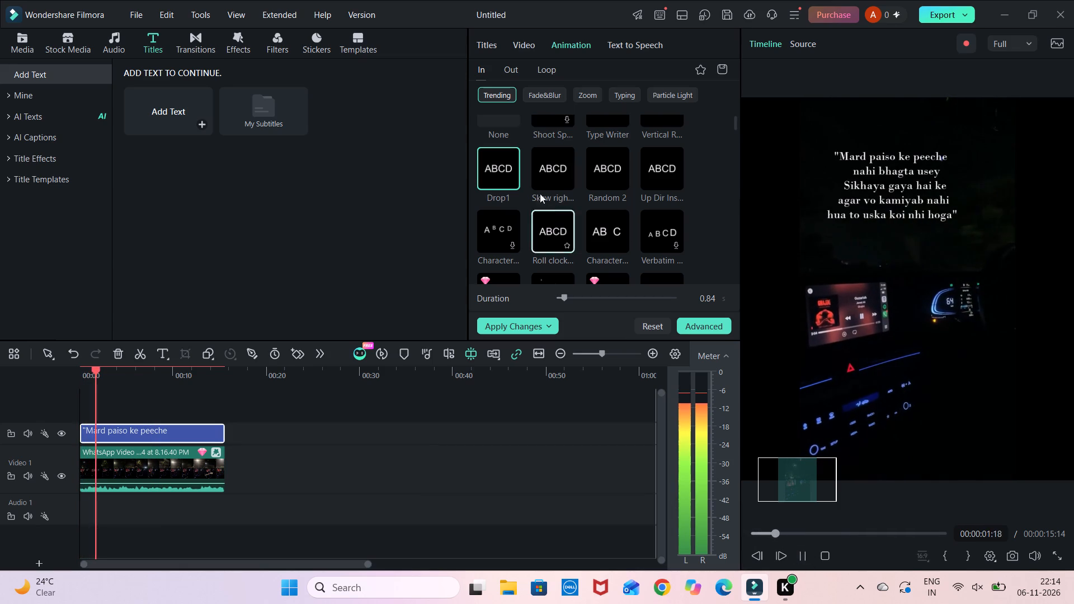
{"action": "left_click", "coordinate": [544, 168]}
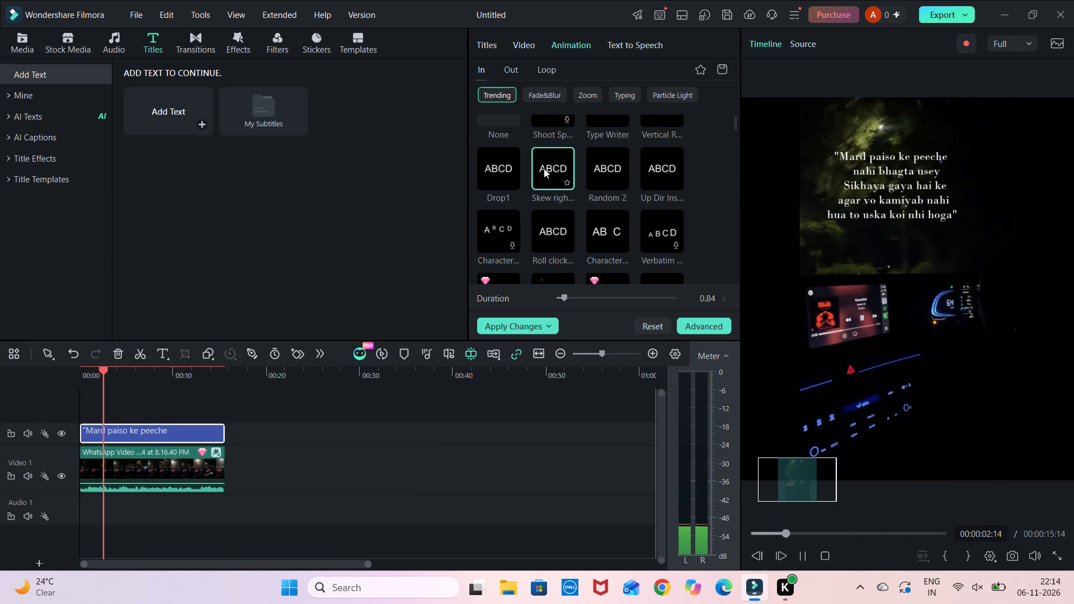
Apply the trending Random 2 intro animation to the title clip and play it back from the start.
{"action": "left_click", "coordinate": [607, 171]}
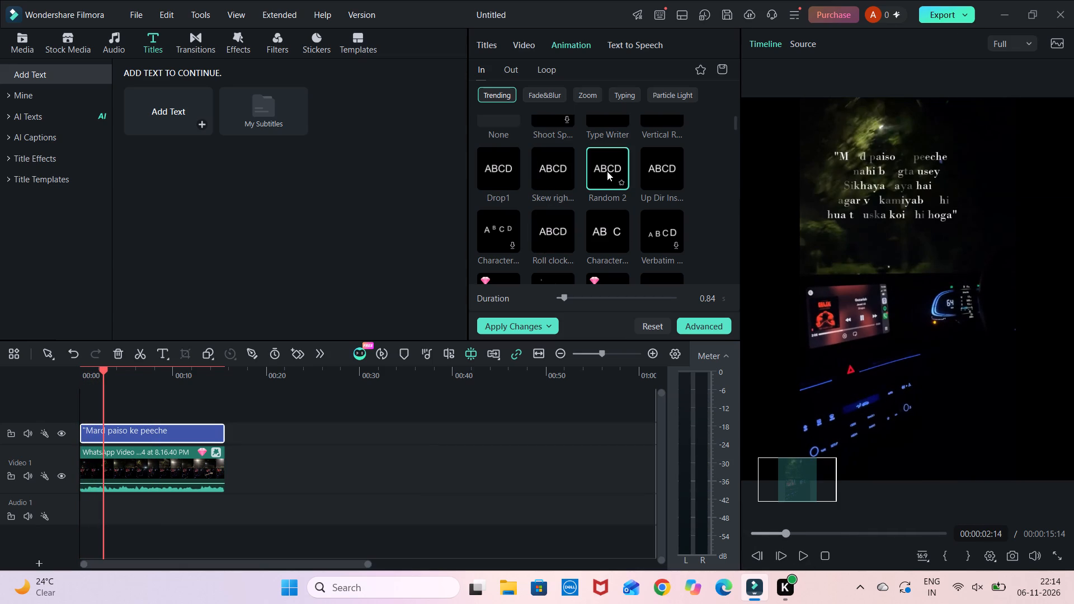
{"action": "left_click_drag", "start_coordinate": [780, 532], "coordinate": [743, 532]}
{"action": "left_click_drag", "start_coordinate": [743, 532], "coordinate": [798, 556]}
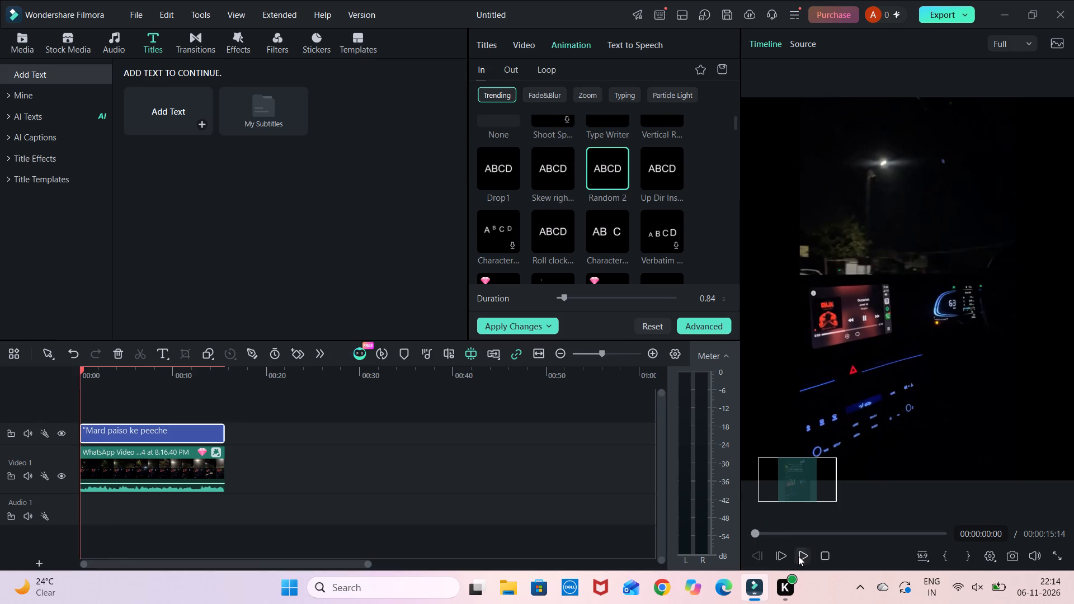
{"action": "left_click", "coordinate": [798, 556]}
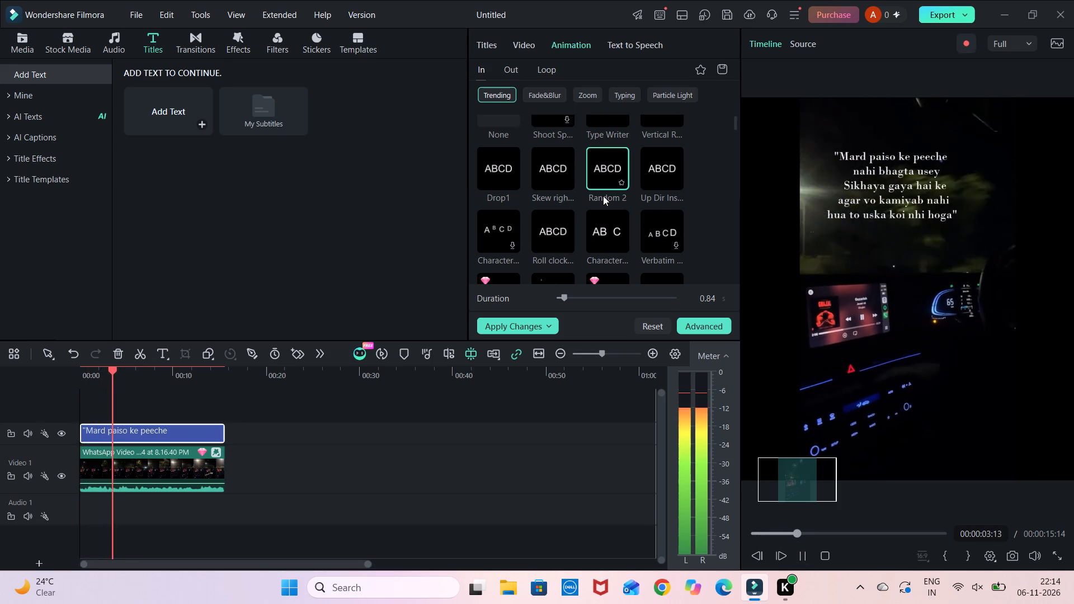
Examine the title clip's transform settings and the night-driving video clip's basic video settings, from Transform through AI Video Enhancer.
{"action": "scroll", "coordinate": [603, 196], "scroll_direction": "up", "scroll_amount": 1}
{"action": "left_click", "coordinate": [531, 50]}
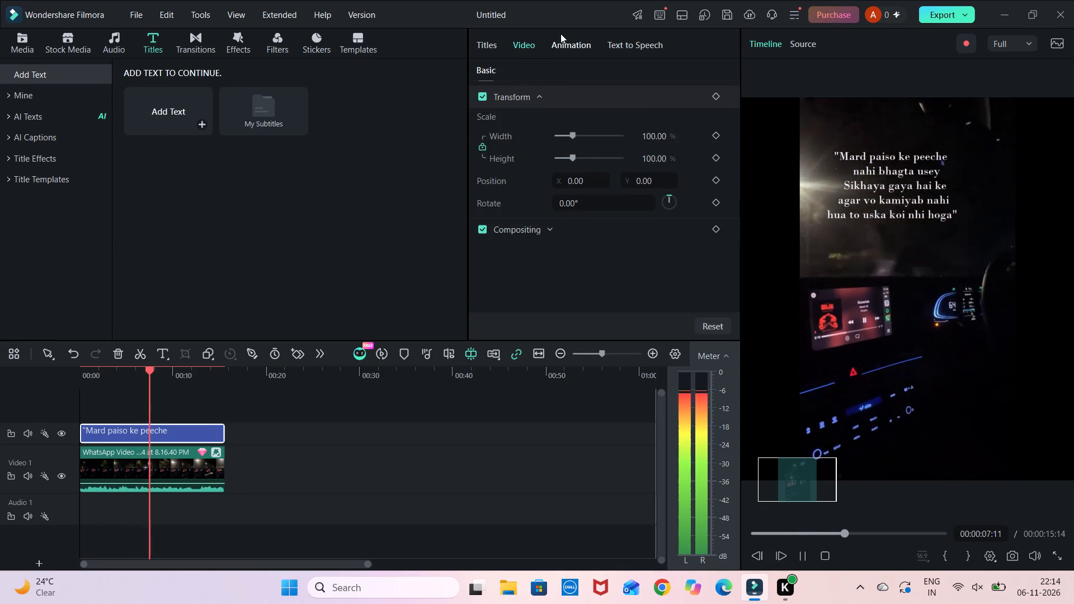
{"action": "left_click", "coordinate": [167, 467]}
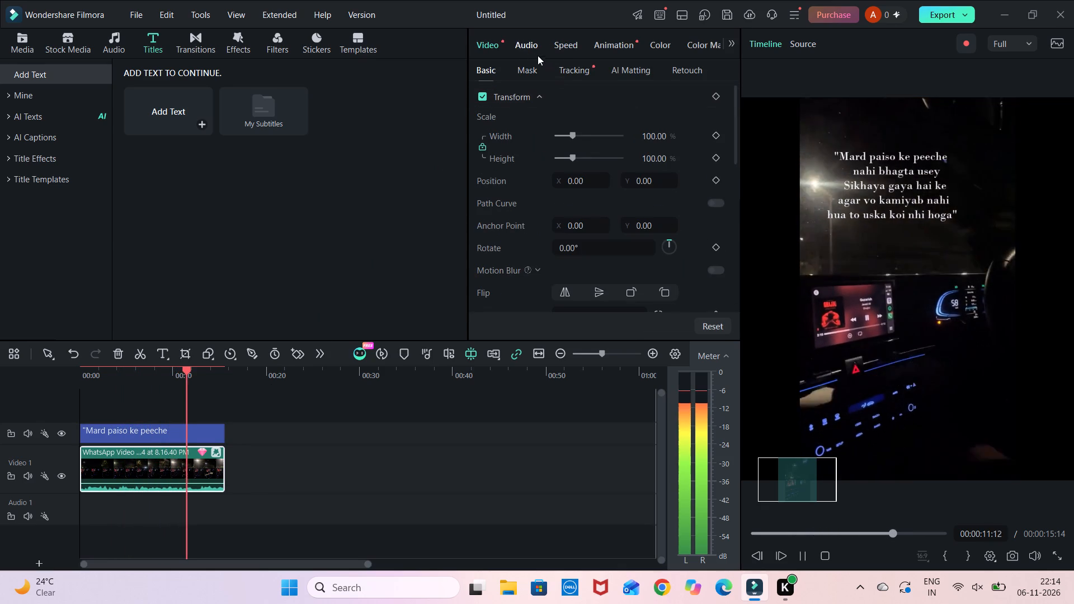
{"action": "scroll", "coordinate": [583, 119], "scroll_direction": "down", "scroll_amount": 1}
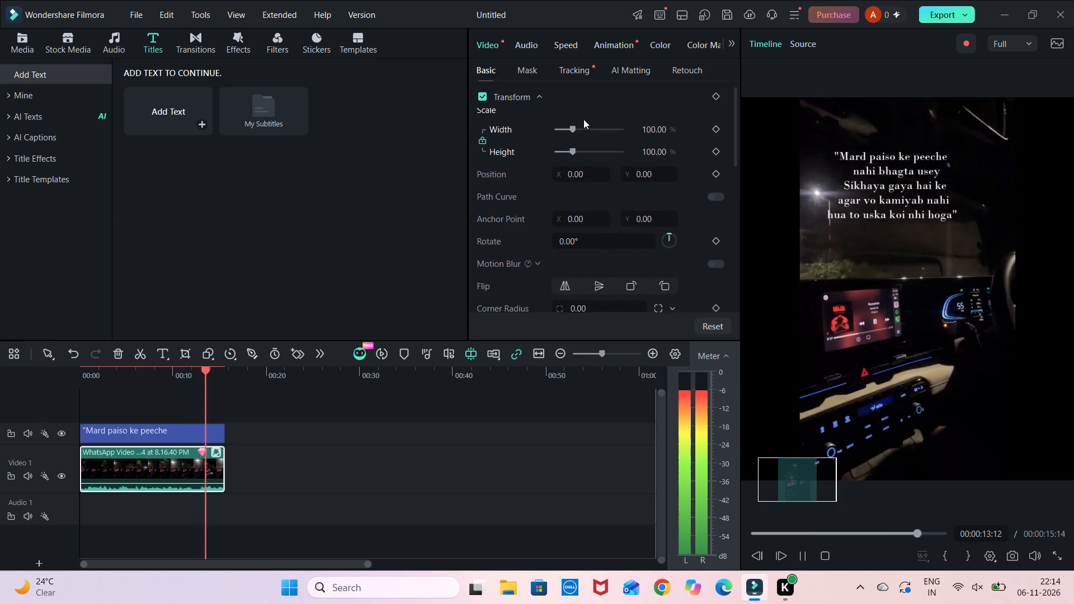
{"action": "scroll", "coordinate": [583, 119], "scroll_direction": "down", "scroll_amount": 2}
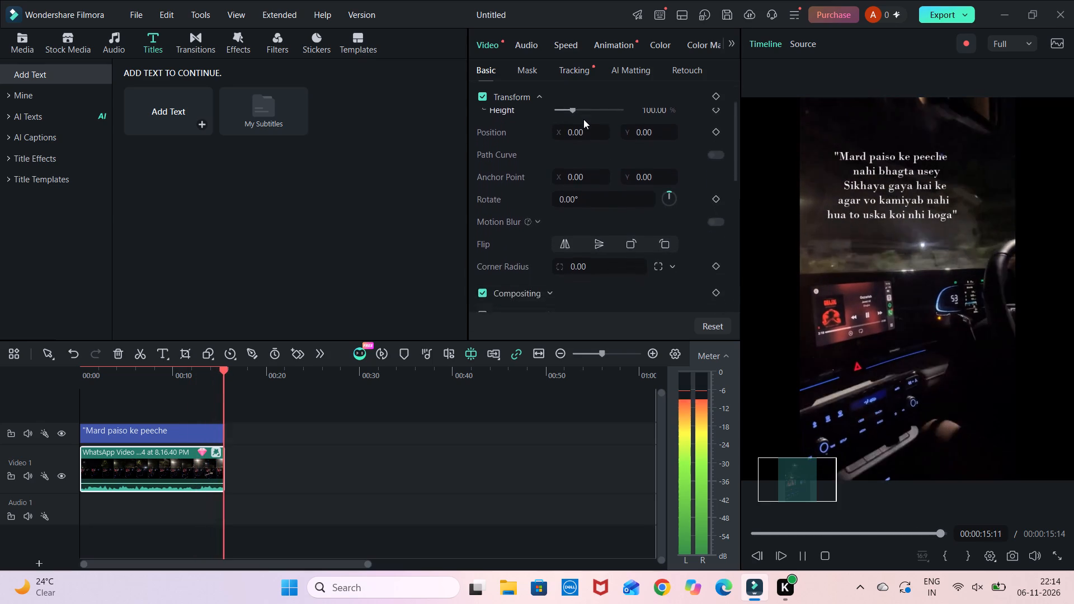
{"action": "scroll", "coordinate": [583, 119], "scroll_direction": "down", "scroll_amount": 1}
{"action": "scroll", "coordinate": [583, 119], "scroll_direction": "up", "scroll_amount": 2}
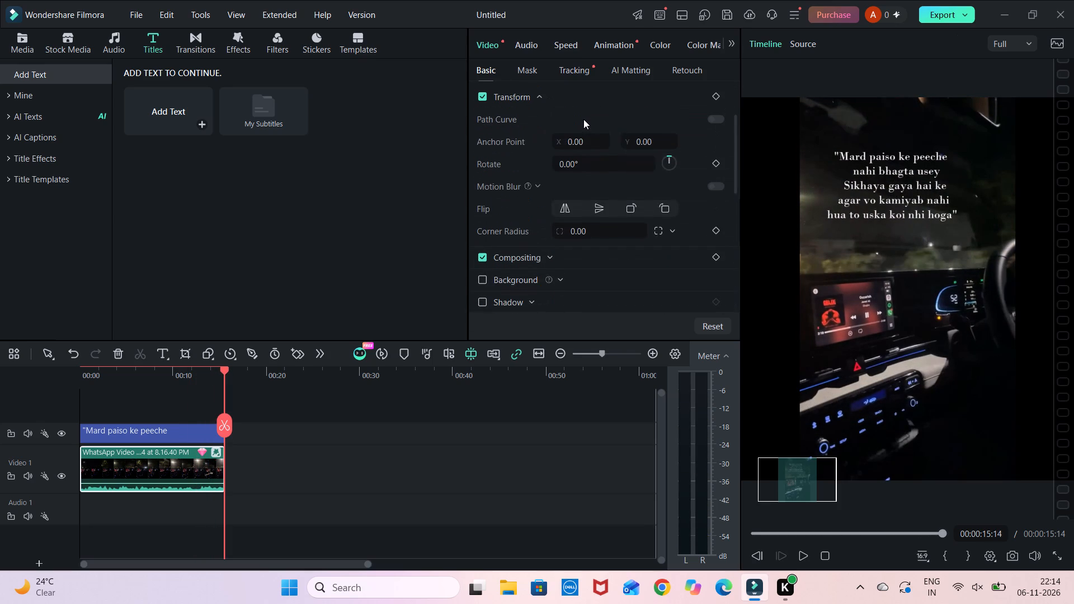
{"action": "scroll", "coordinate": [583, 119], "scroll_direction": "down", "scroll_amount": 1}
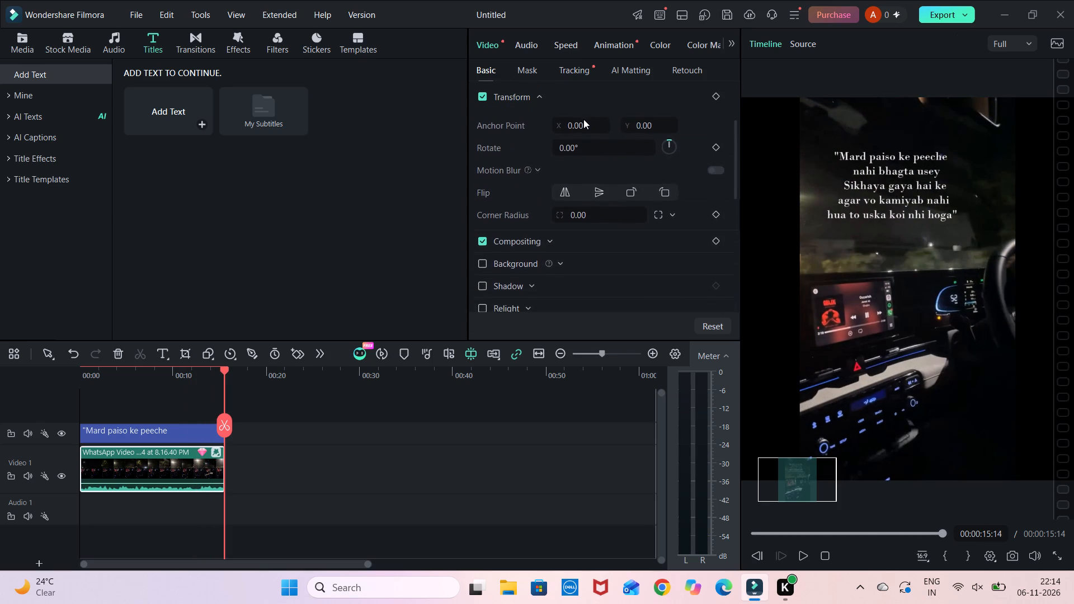
{"action": "scroll", "coordinate": [583, 119], "scroll_direction": "down", "scroll_amount": 3}
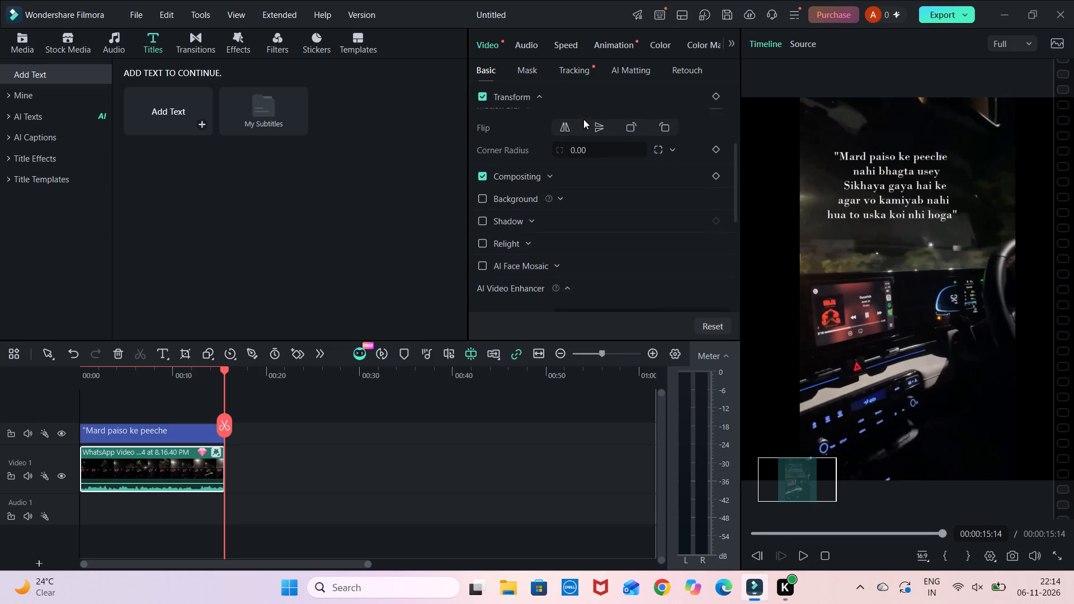
{"action": "scroll", "coordinate": [583, 119], "scroll_direction": "down", "scroll_amount": 5}
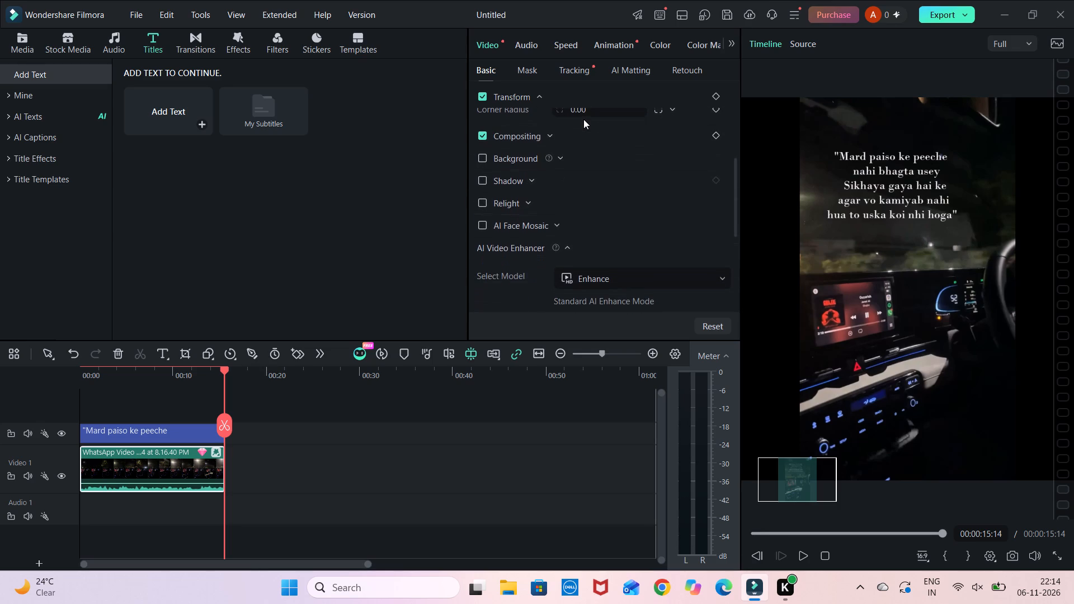
{"action": "scroll", "coordinate": [583, 119], "scroll_direction": "up", "scroll_amount": 5}
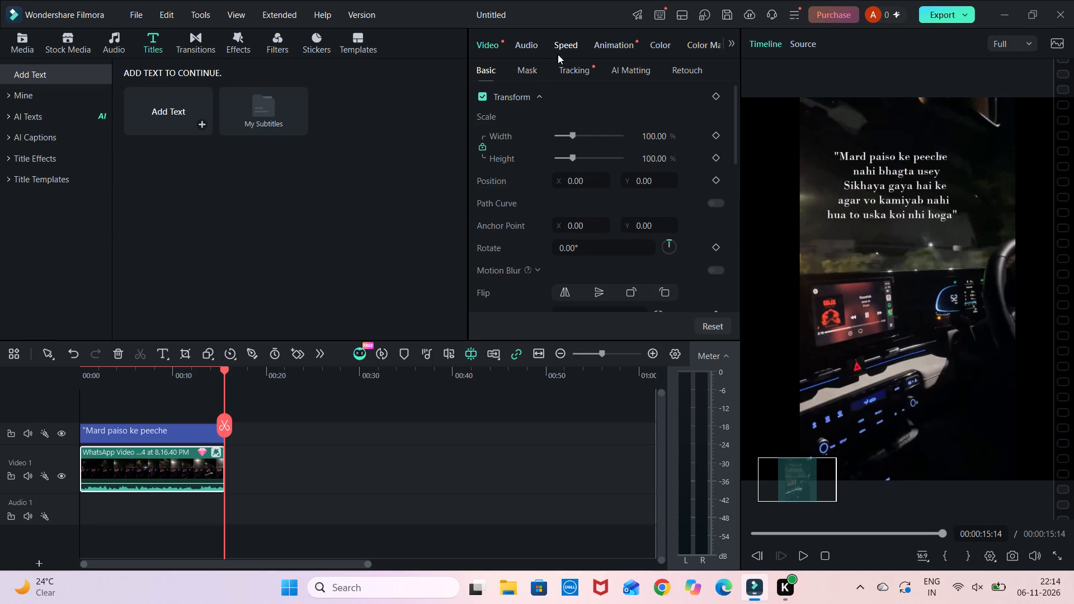
Apply the Fade In motion preset to the night-driving video clip and play it back from the start.
{"action": "left_click", "coordinate": [609, 42]}
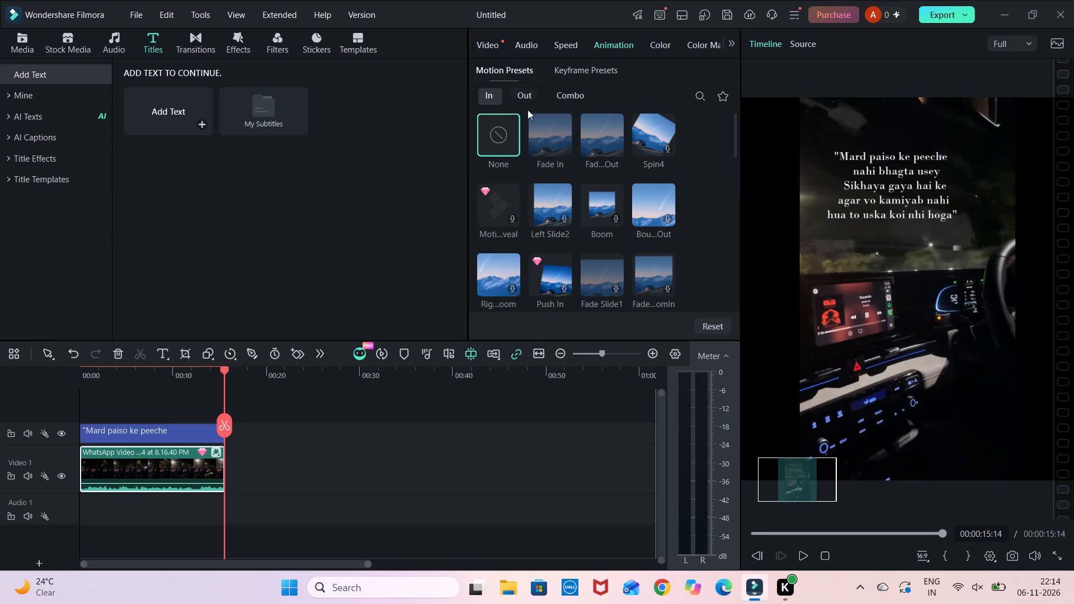
{"action": "left_click", "coordinate": [538, 136]}
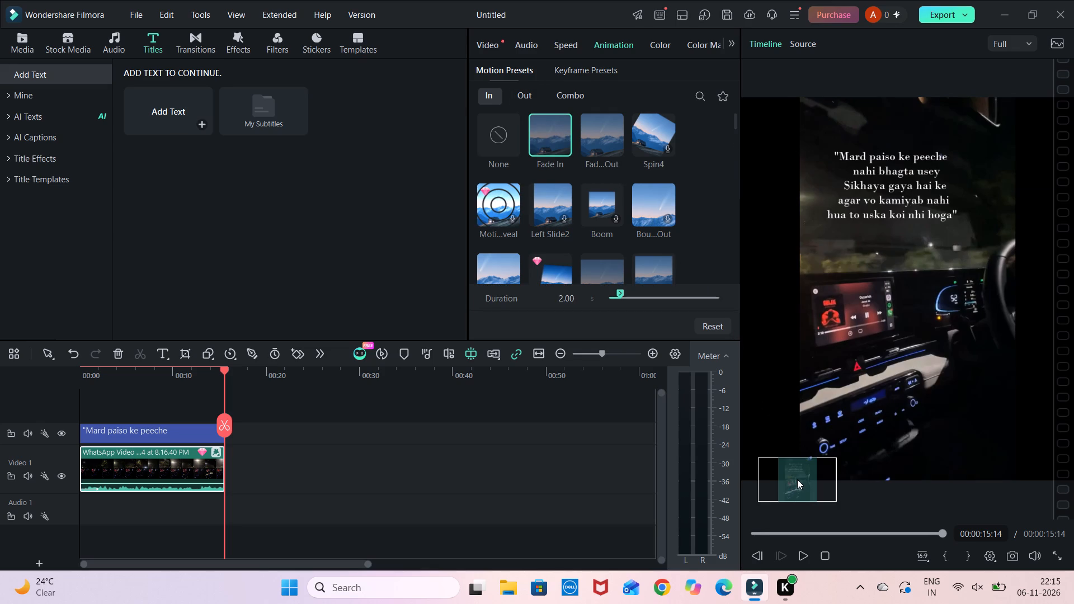
{"action": "left_click_drag", "start_coordinate": [809, 534], "coordinate": [716, 531]}
{"action": "left_click", "coordinate": [796, 551]}
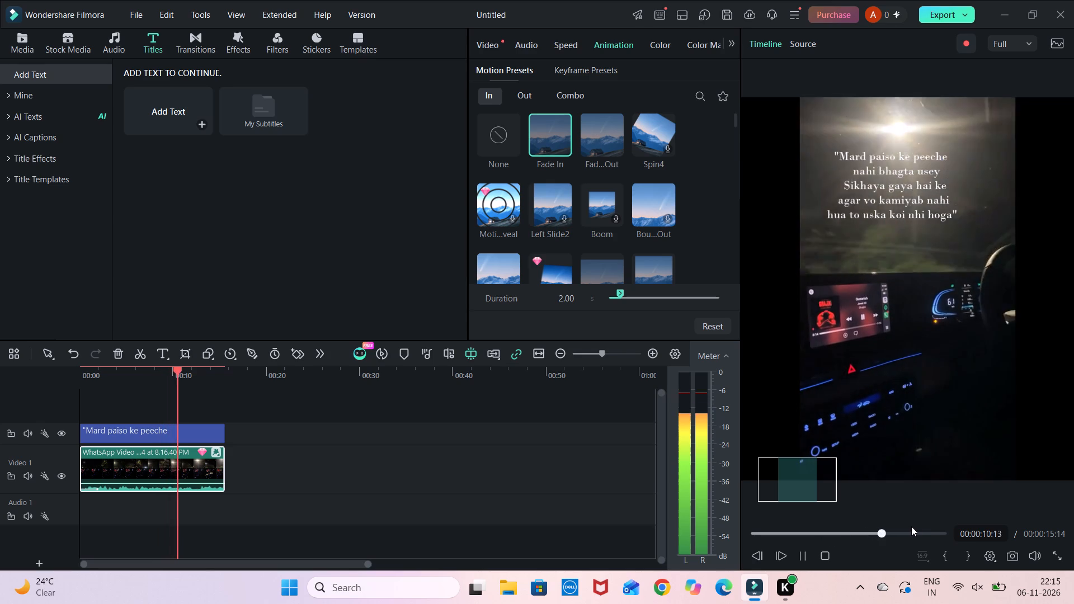
{"action": "left_click", "coordinate": [760, 537]}
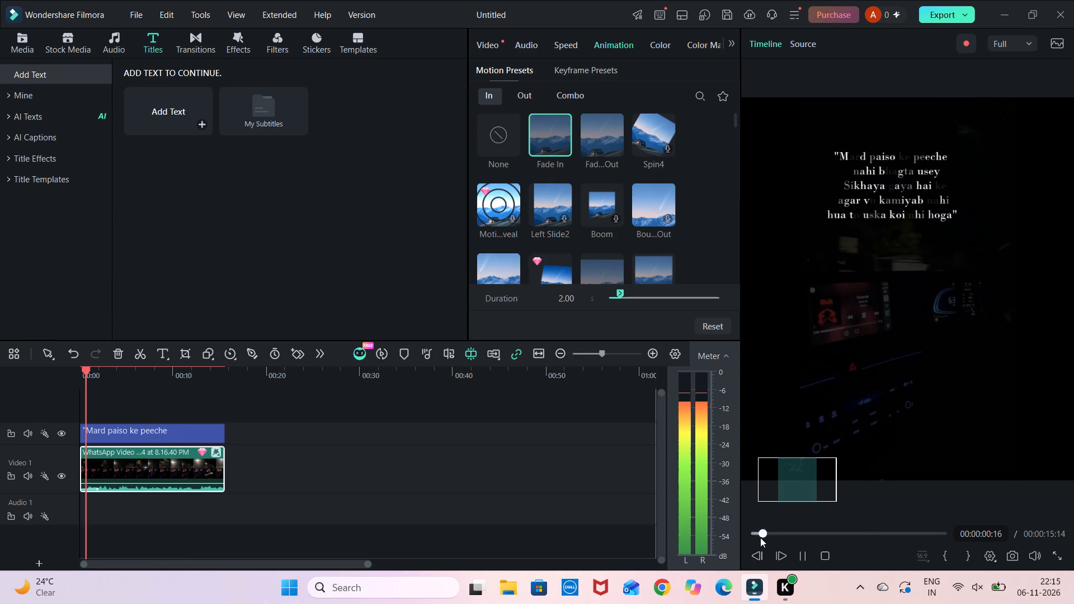
Replay the sequence from the start to review the night-driving clip's fade-in.
{"action": "left_click_drag", "start_coordinate": [779, 531], "coordinate": [738, 536]}
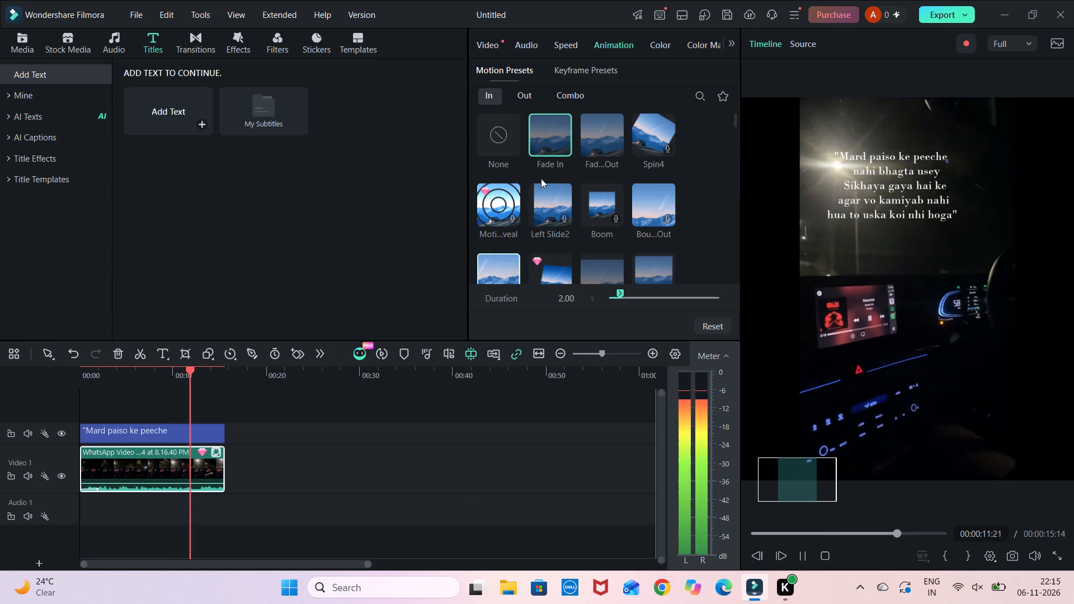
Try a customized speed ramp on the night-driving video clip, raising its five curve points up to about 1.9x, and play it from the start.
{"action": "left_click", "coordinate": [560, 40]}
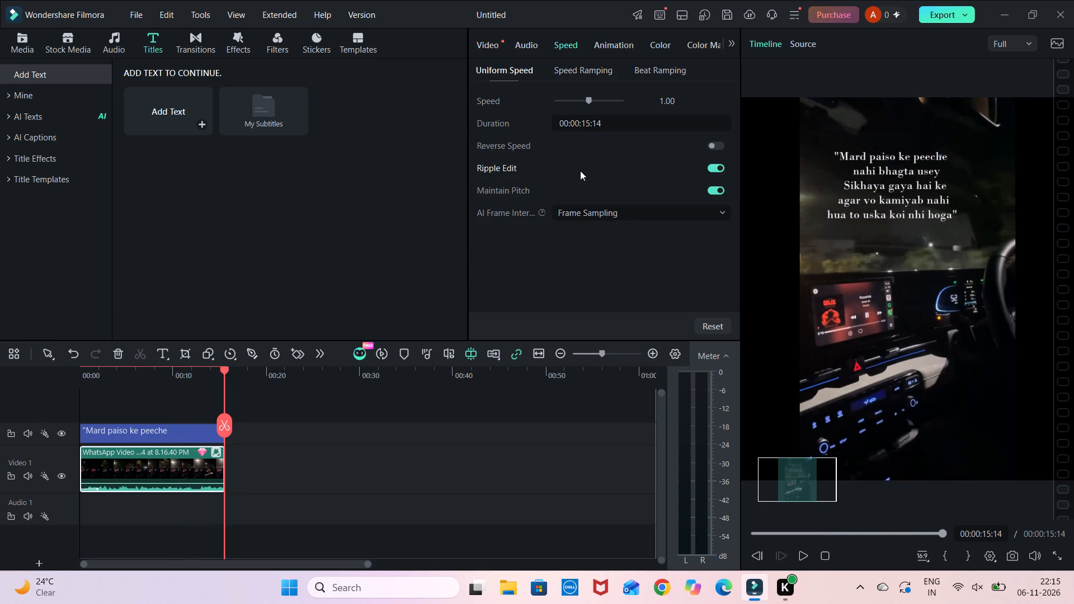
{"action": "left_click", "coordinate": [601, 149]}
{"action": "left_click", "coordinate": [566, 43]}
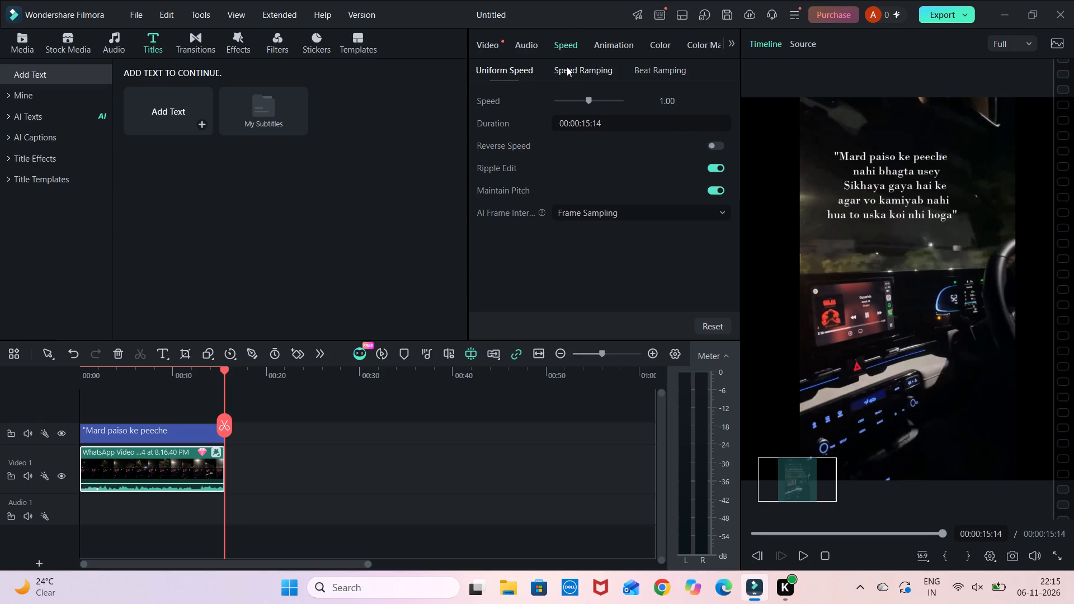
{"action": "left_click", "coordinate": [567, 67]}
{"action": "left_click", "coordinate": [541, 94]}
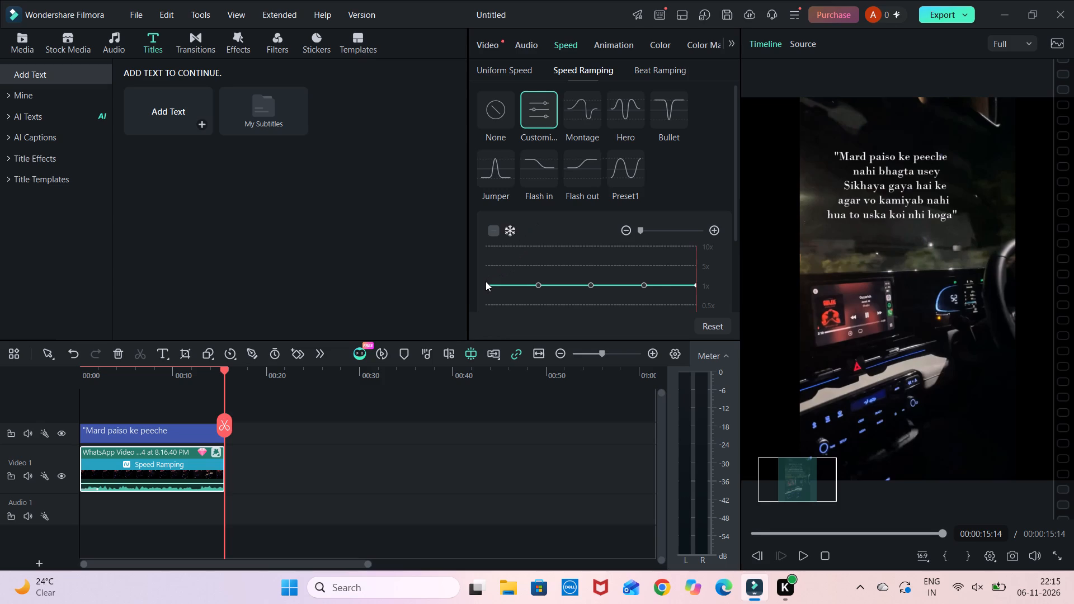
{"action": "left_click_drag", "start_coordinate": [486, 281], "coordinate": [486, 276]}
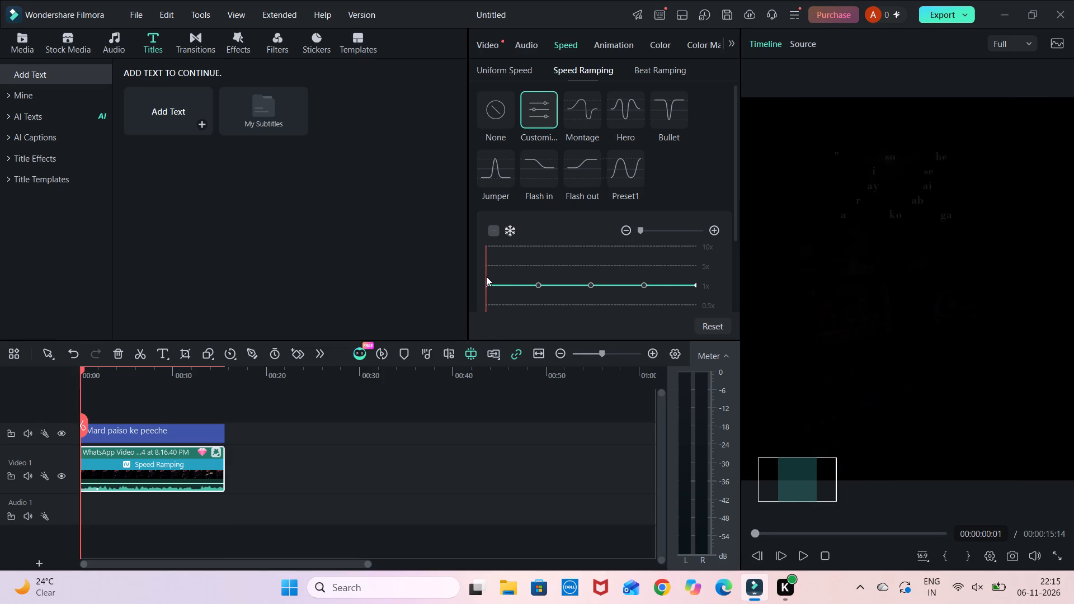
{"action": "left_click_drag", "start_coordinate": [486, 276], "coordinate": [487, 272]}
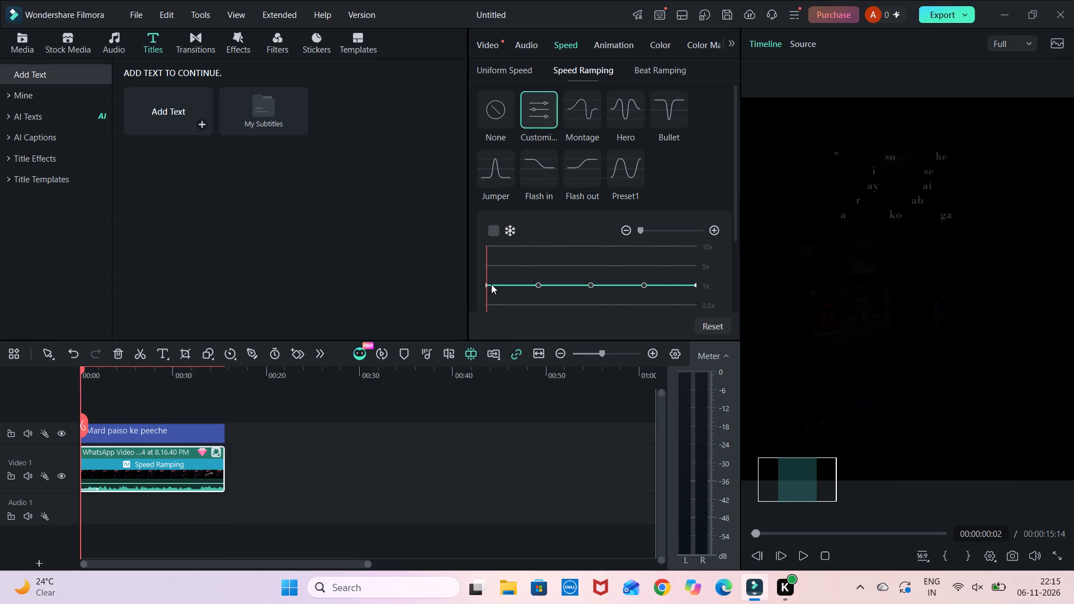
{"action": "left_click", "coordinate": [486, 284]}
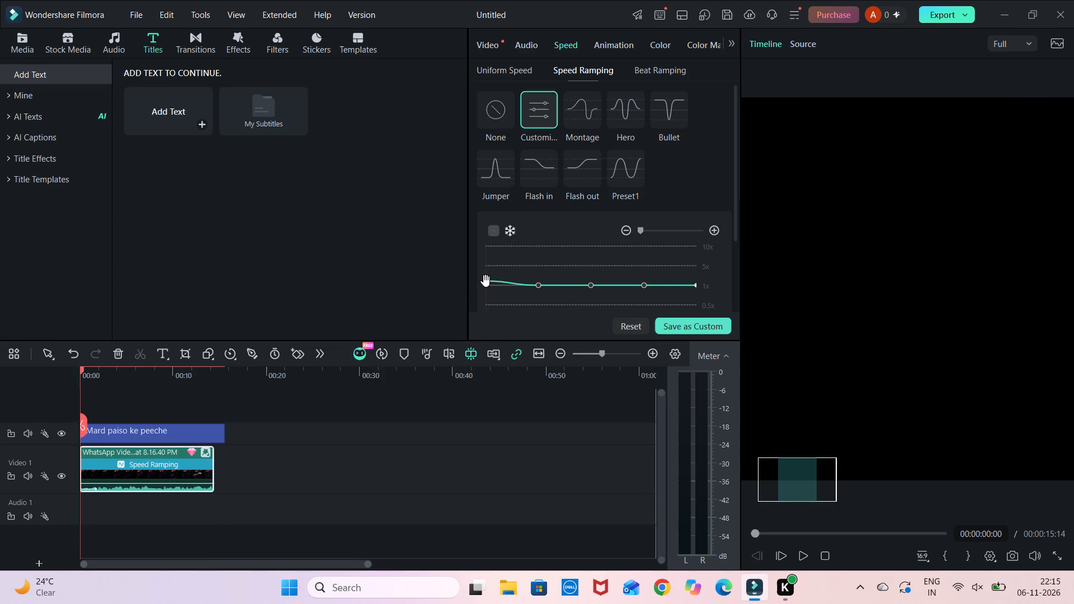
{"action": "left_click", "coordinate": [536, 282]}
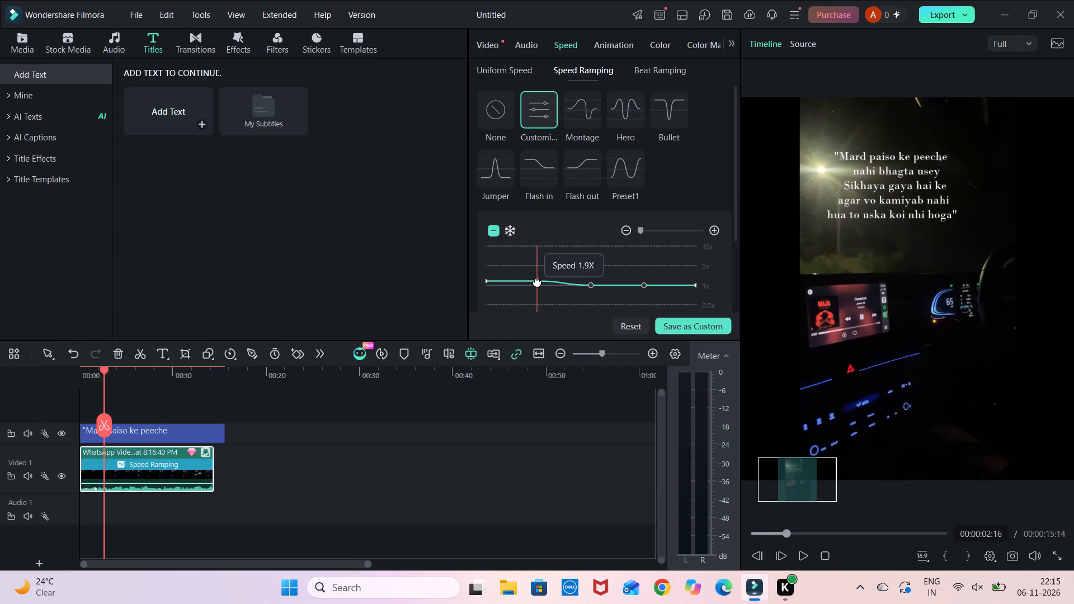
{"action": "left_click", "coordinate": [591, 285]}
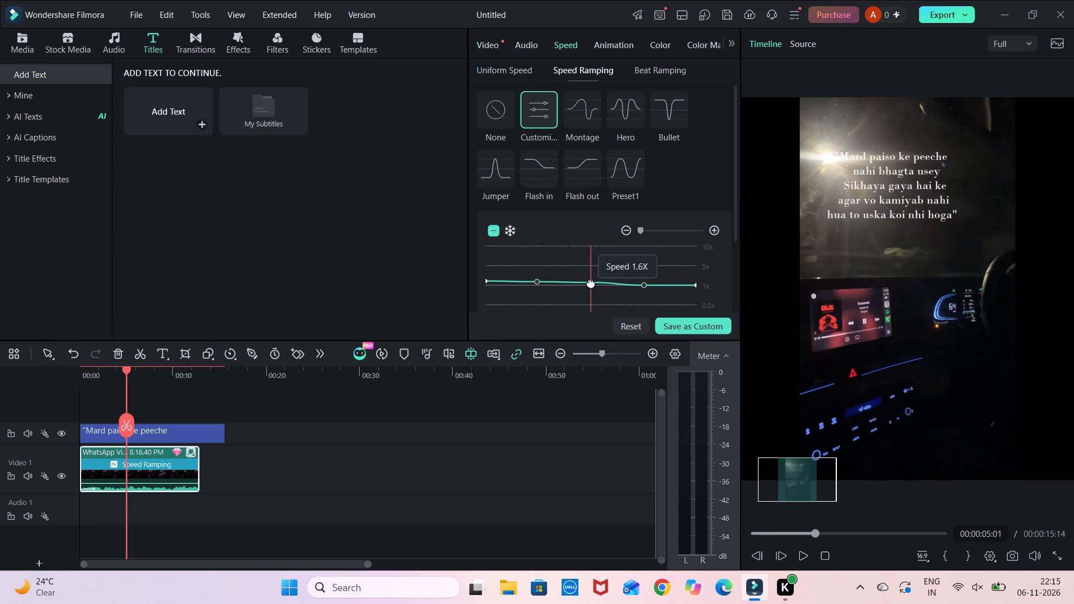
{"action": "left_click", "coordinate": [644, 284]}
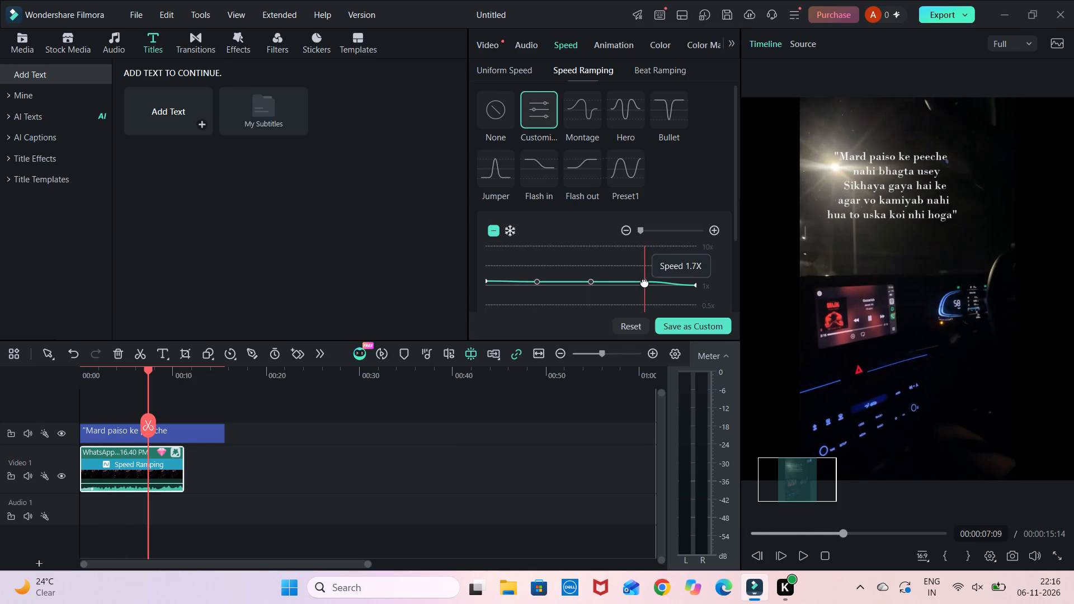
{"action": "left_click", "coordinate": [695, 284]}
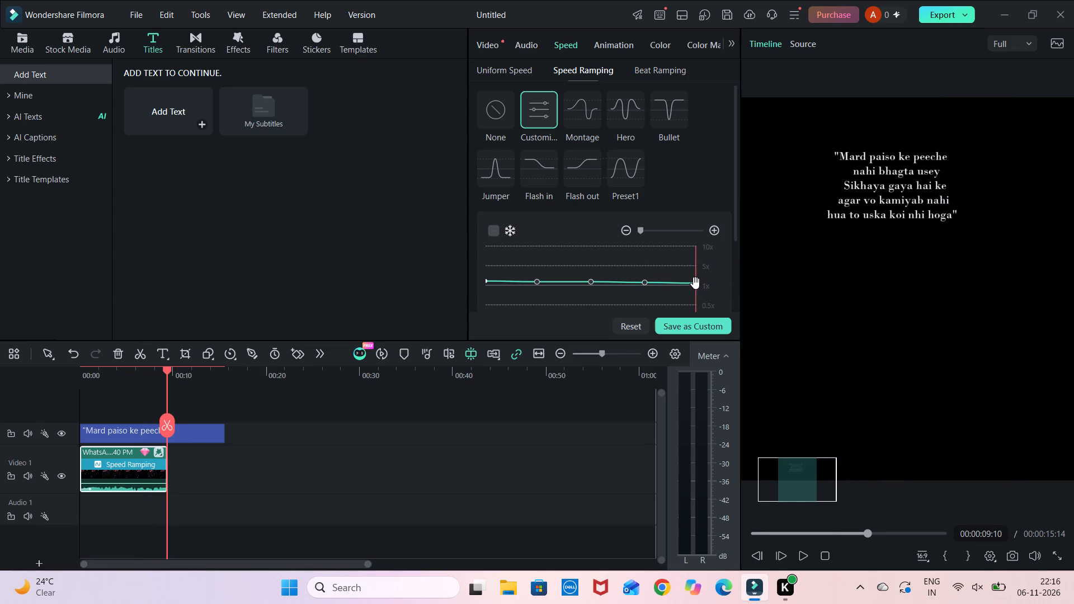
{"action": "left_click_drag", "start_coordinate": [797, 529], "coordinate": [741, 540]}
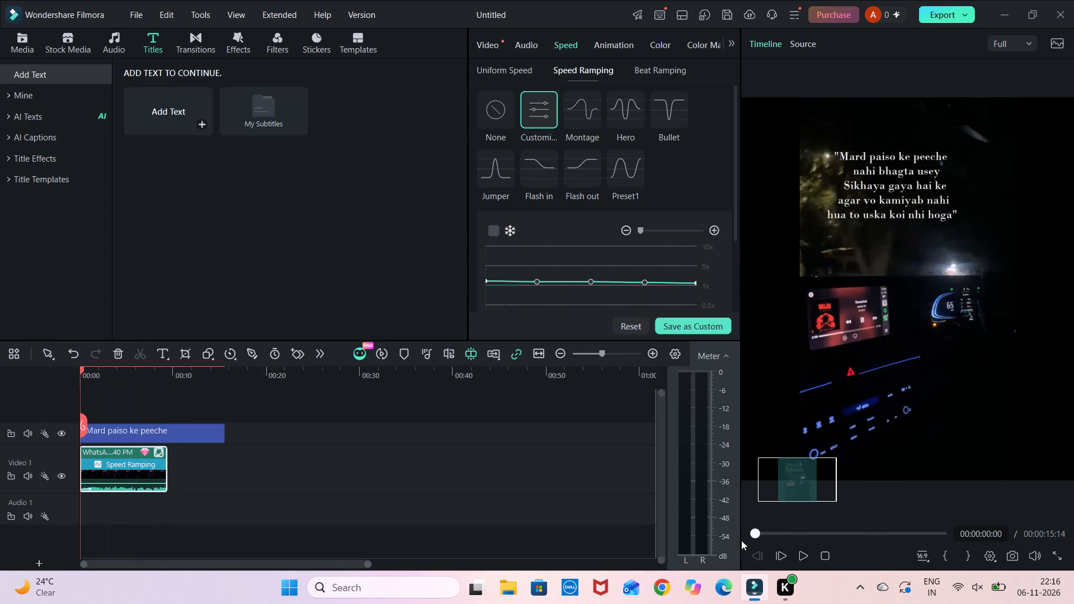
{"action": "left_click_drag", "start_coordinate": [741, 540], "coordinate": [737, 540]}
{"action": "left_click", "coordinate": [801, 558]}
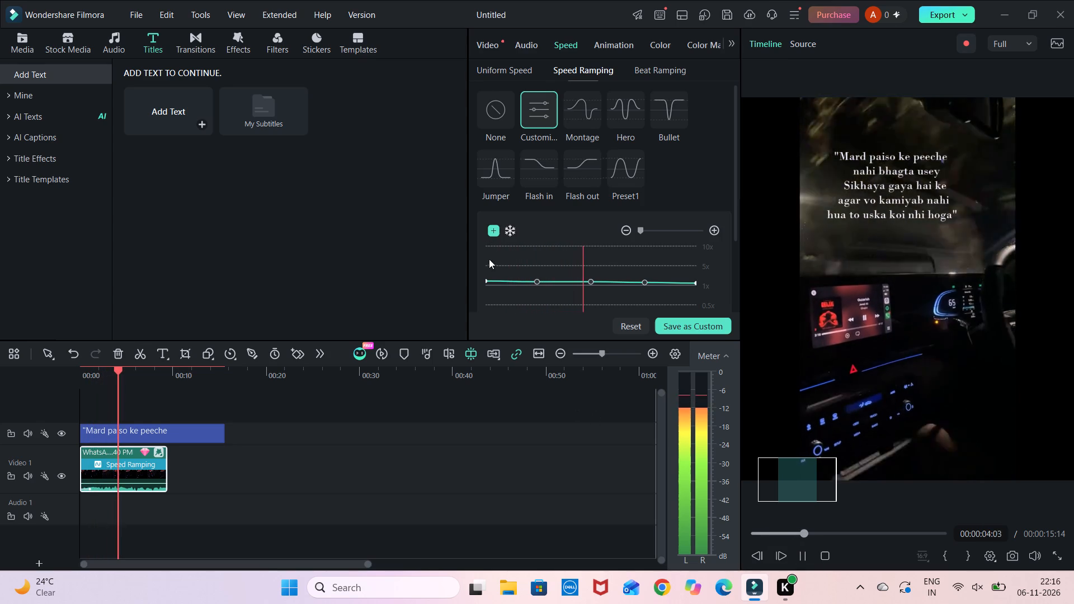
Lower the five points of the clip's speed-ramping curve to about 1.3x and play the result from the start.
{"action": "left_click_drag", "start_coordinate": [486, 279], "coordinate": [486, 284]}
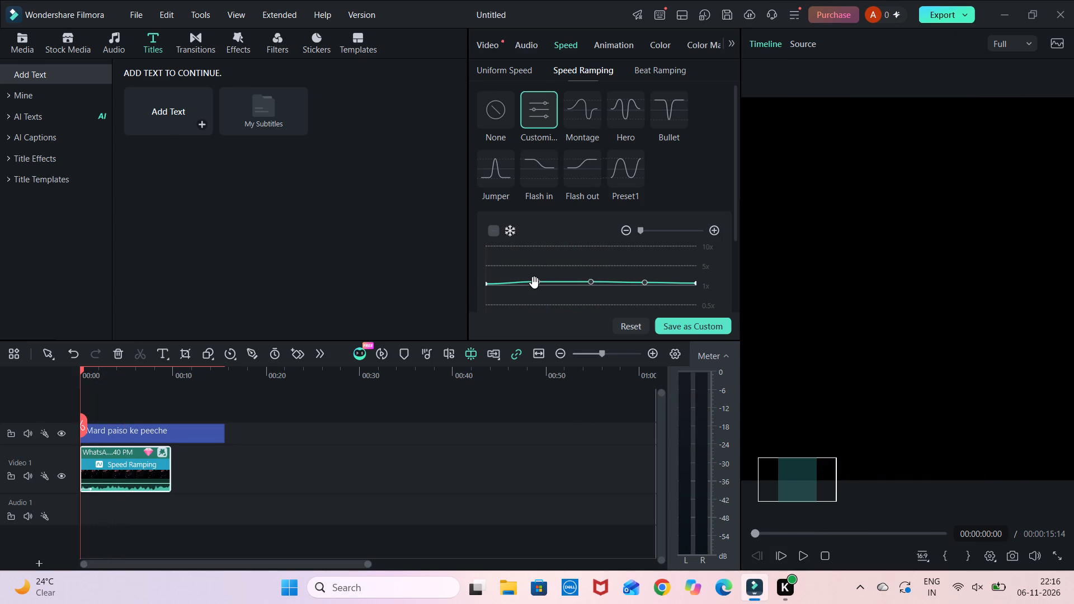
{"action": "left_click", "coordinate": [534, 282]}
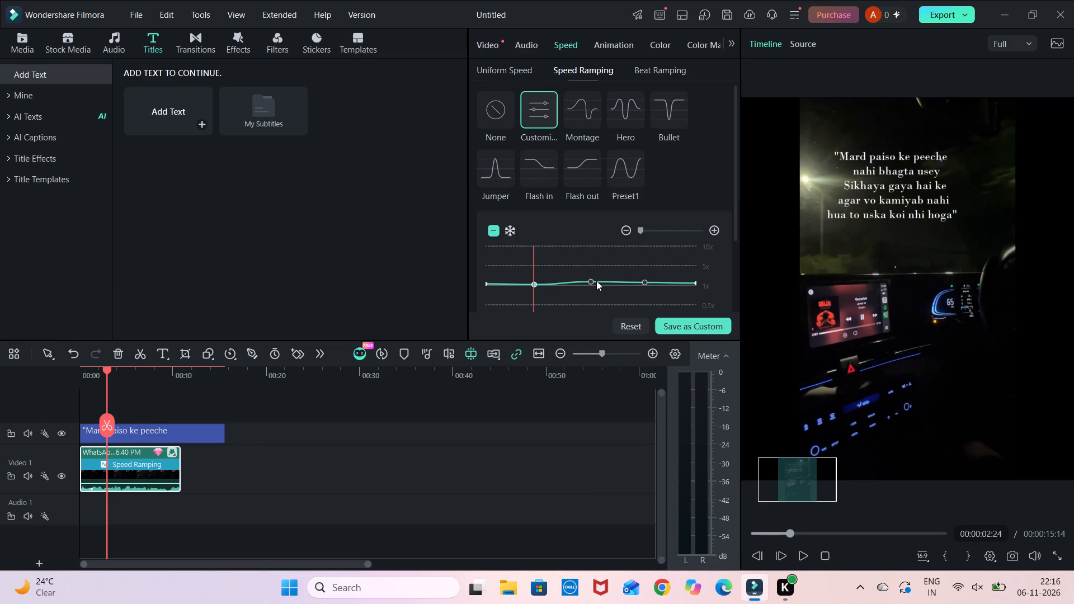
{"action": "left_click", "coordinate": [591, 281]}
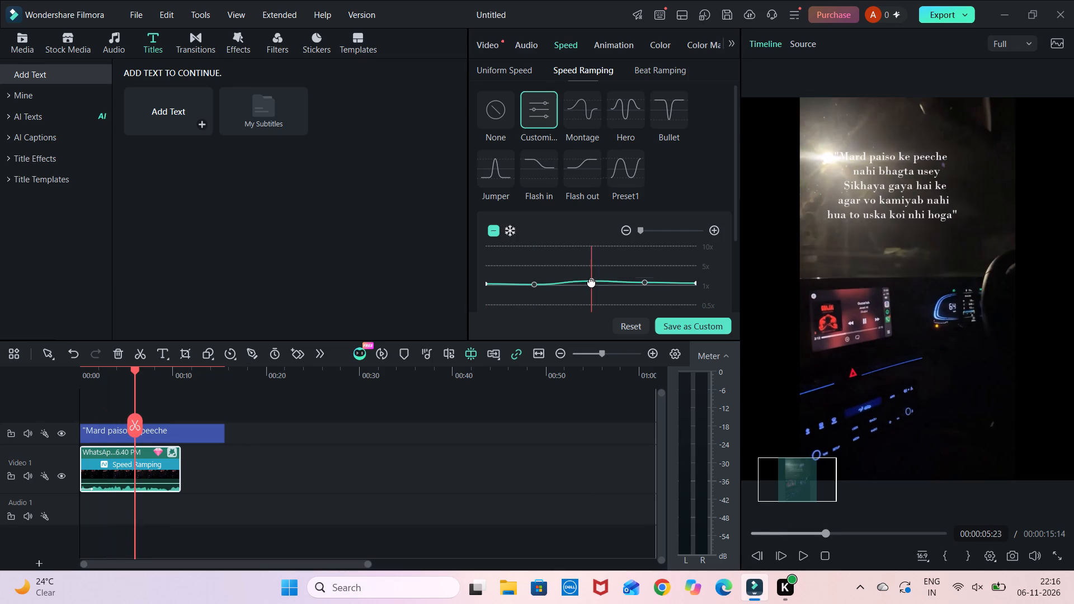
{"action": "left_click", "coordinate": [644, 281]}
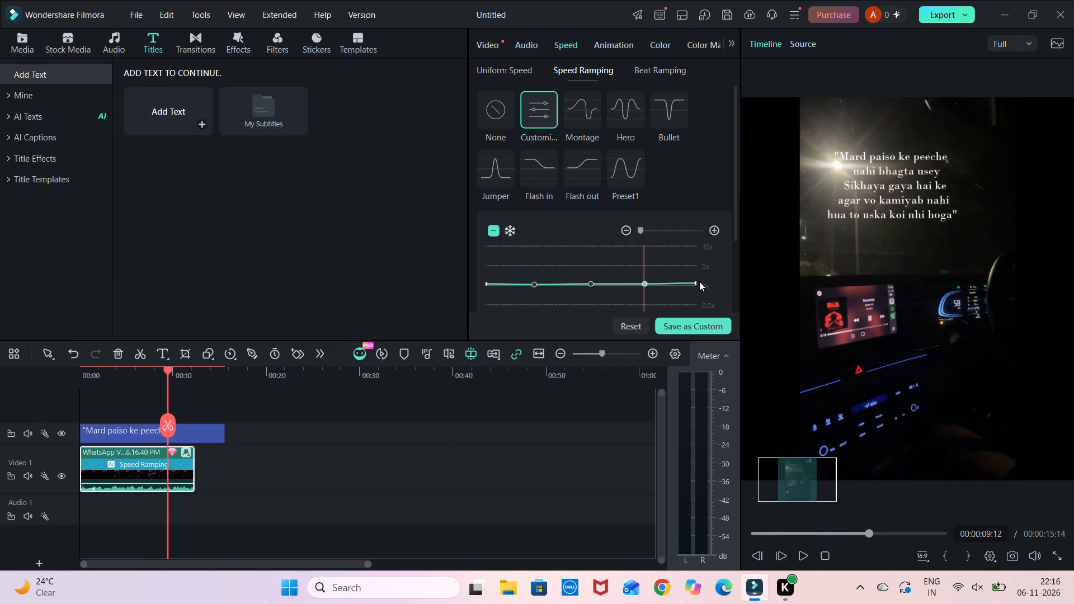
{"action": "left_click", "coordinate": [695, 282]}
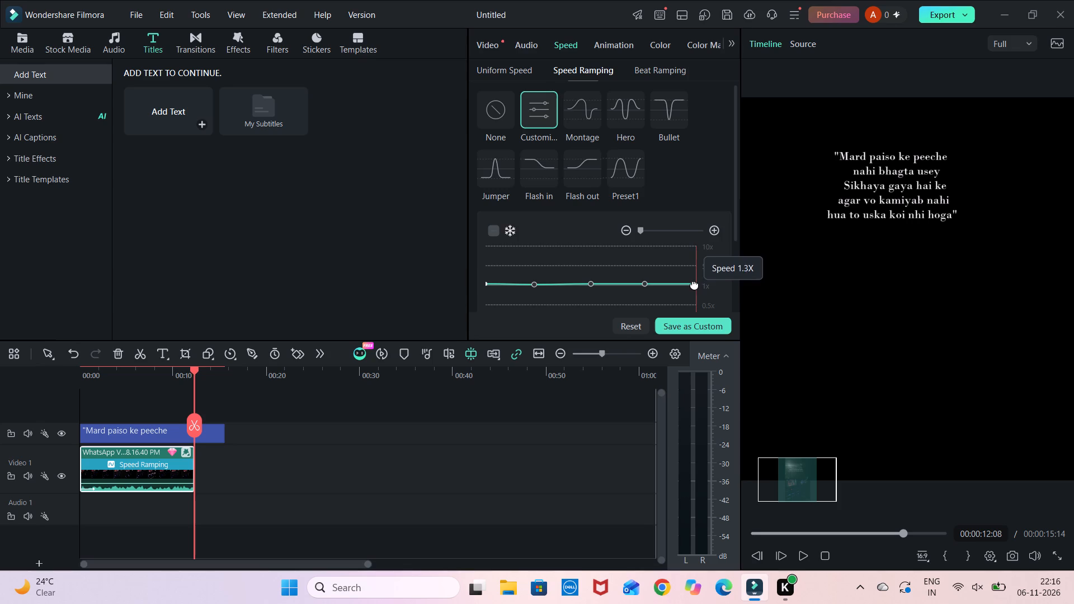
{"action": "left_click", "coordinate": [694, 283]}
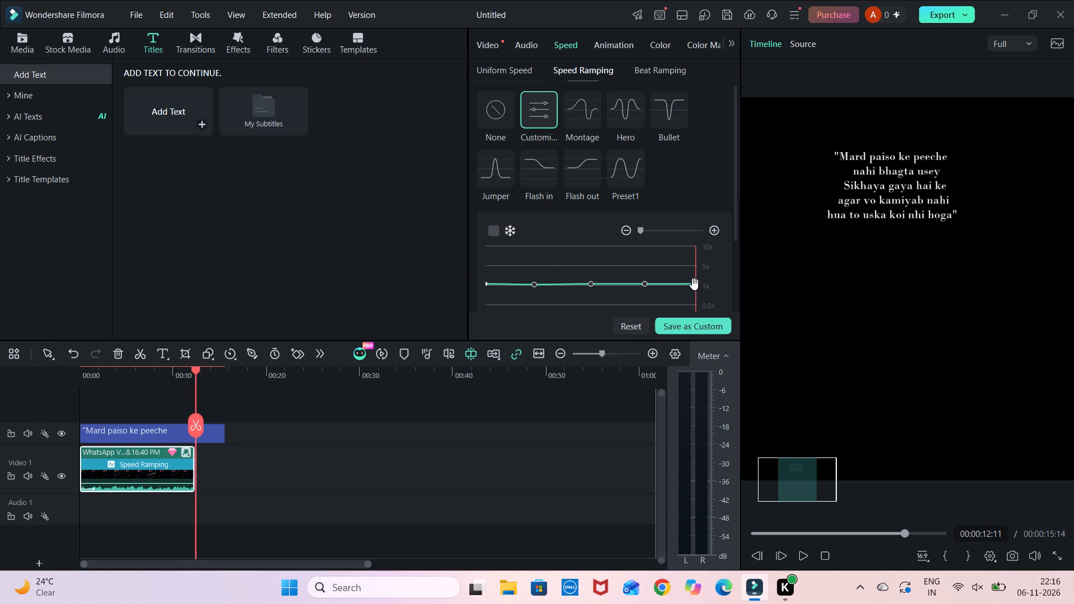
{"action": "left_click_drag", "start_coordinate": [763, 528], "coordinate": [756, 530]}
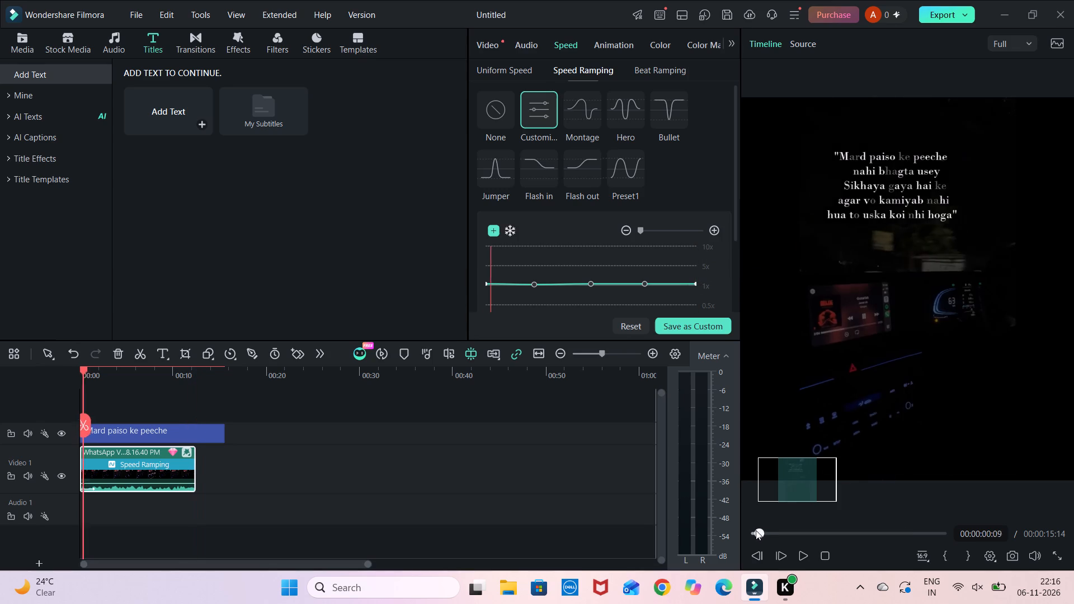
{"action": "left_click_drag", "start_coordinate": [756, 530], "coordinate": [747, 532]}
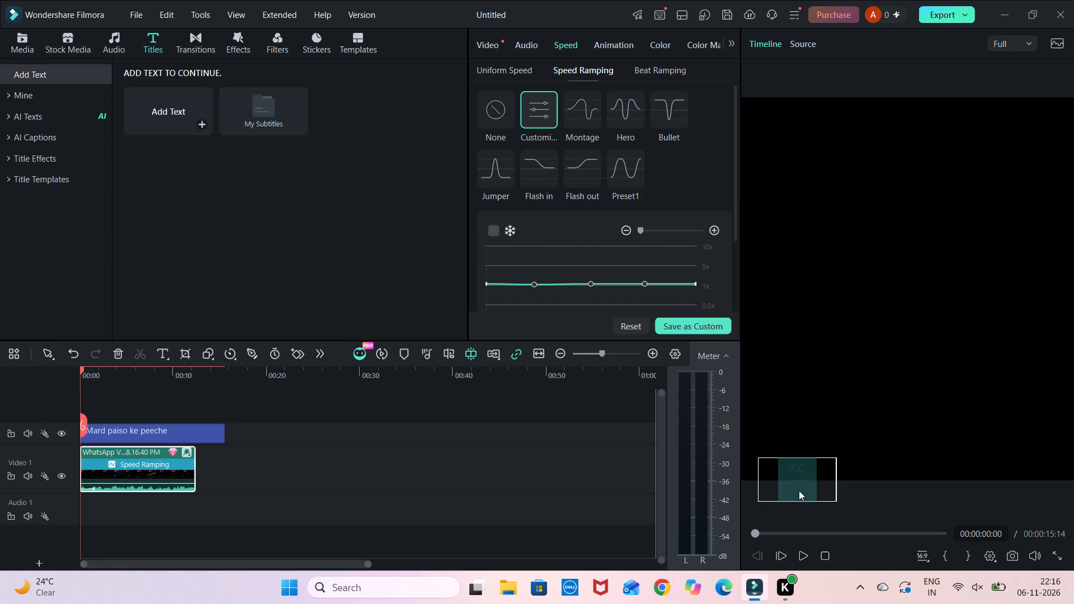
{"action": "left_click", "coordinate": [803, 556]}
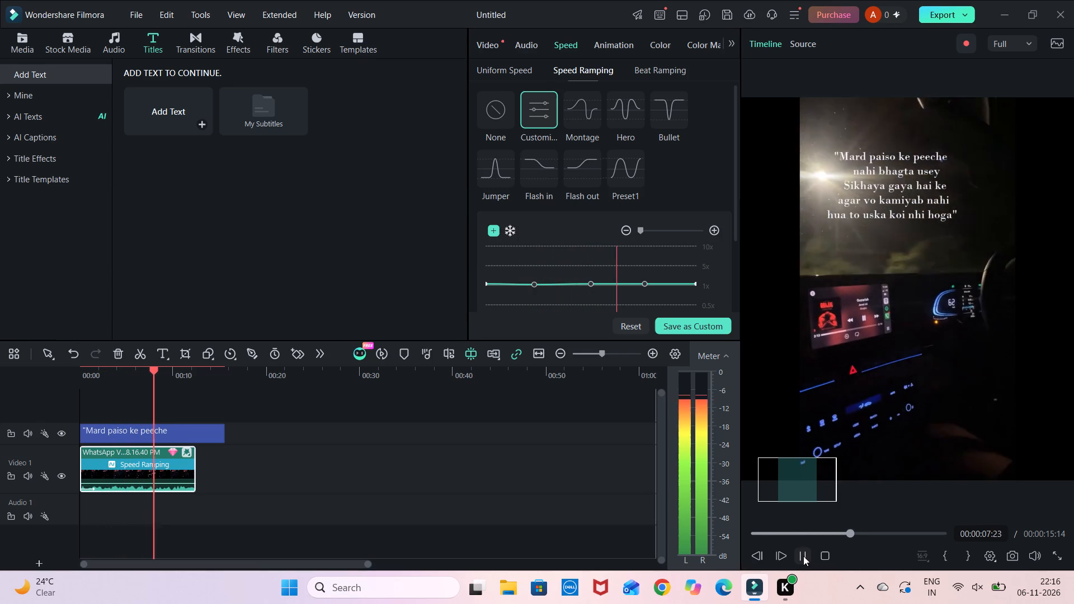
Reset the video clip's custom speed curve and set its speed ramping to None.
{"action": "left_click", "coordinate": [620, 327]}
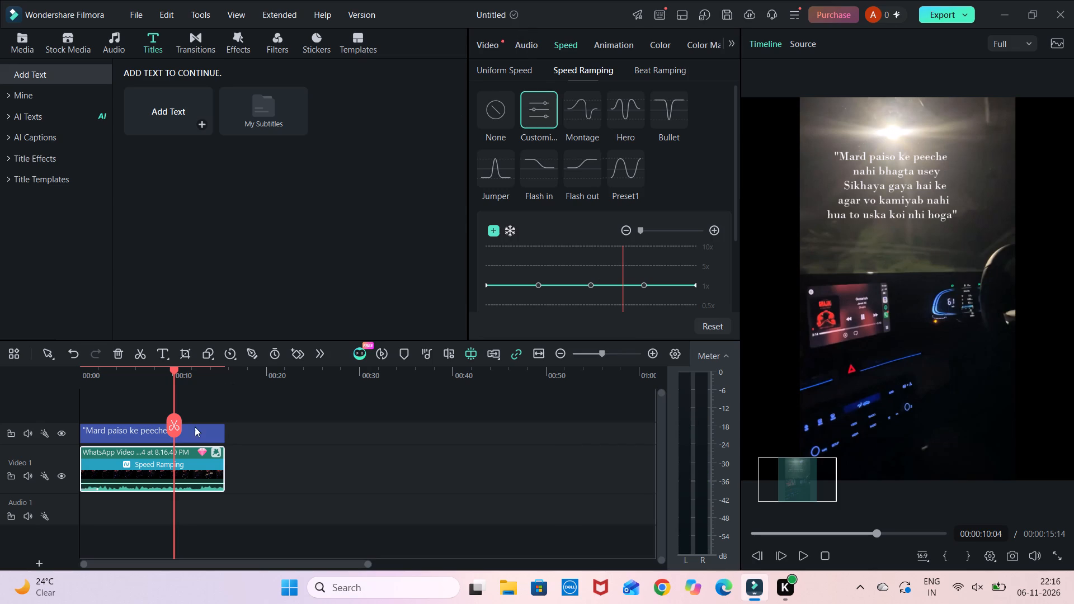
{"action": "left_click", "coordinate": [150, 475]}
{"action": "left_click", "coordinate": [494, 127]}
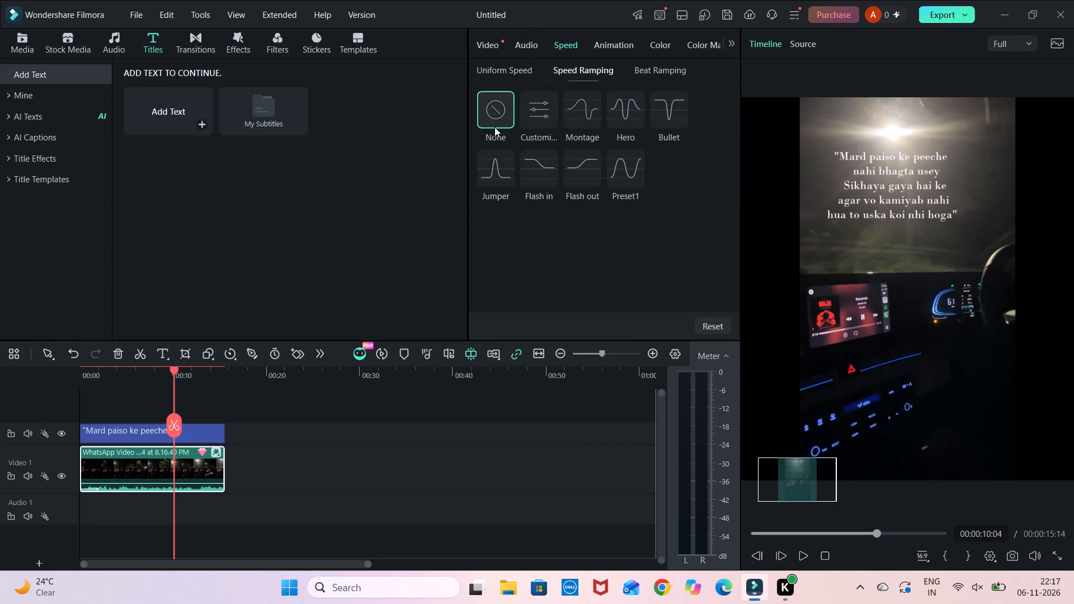
Examine the night-driving clip's basic video and audio settings, and play the sequence from the start.
{"action": "left_click", "coordinate": [500, 48]}
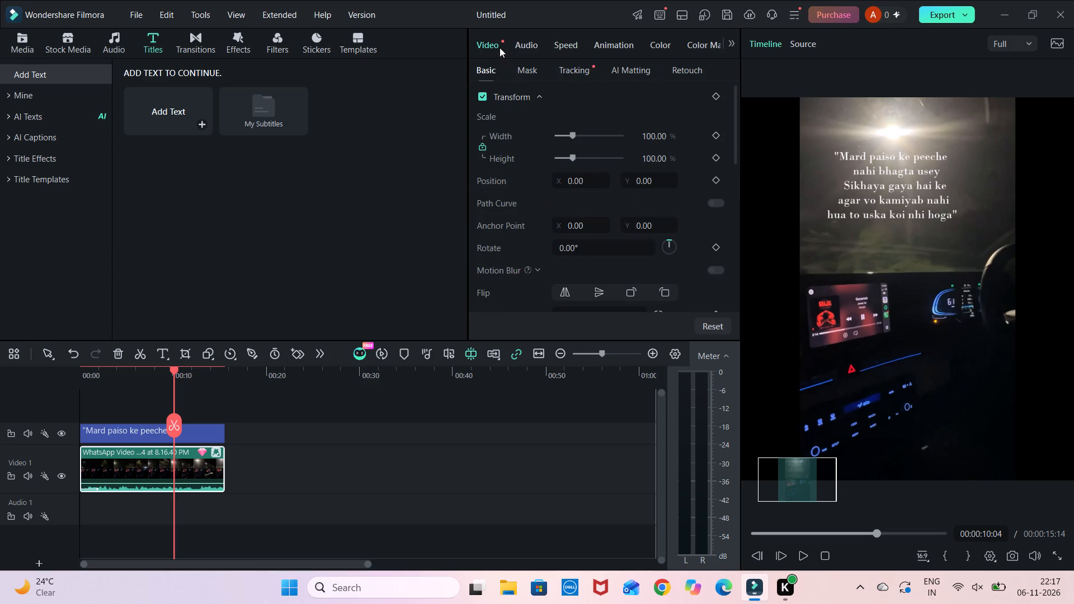
{"action": "left_click", "coordinate": [530, 42]}
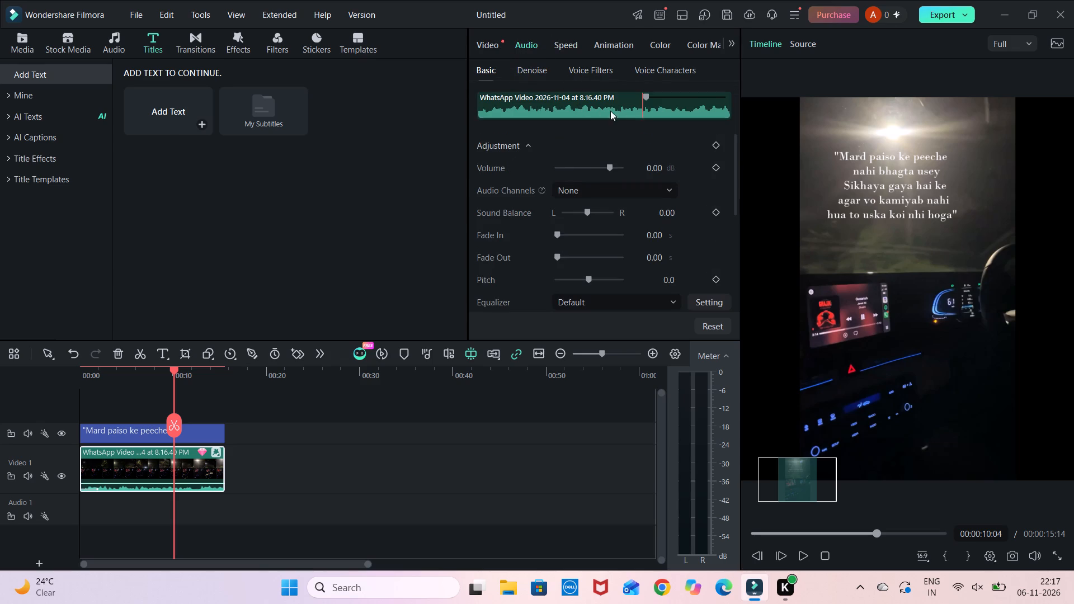
{"action": "left_click", "coordinate": [147, 459]}
{"action": "left_click_drag", "start_coordinate": [804, 531], "coordinate": [710, 537]}
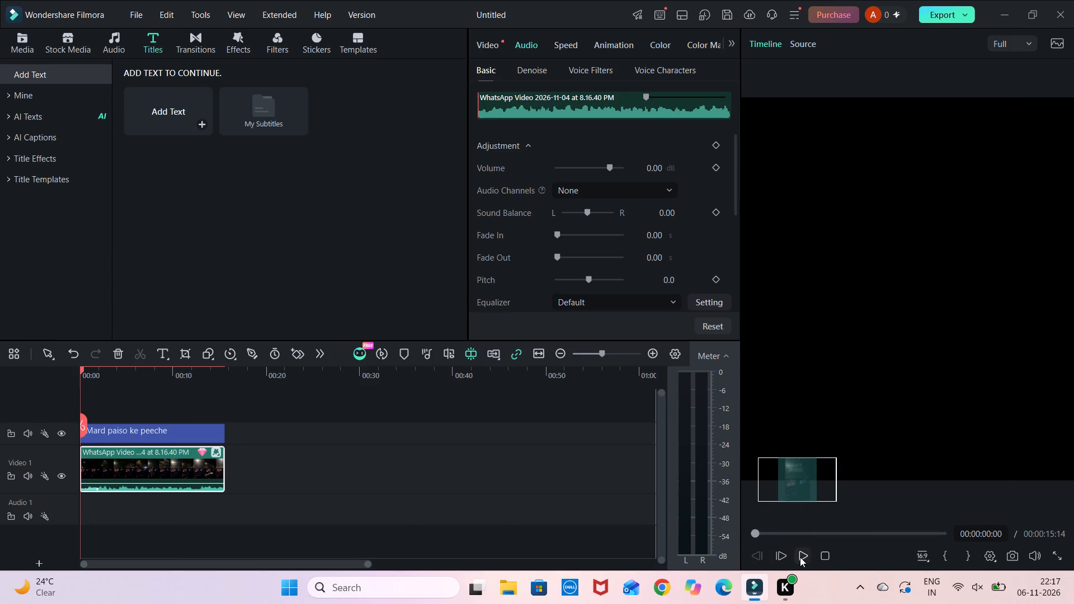
{"action": "left_click", "coordinate": [800, 557]}
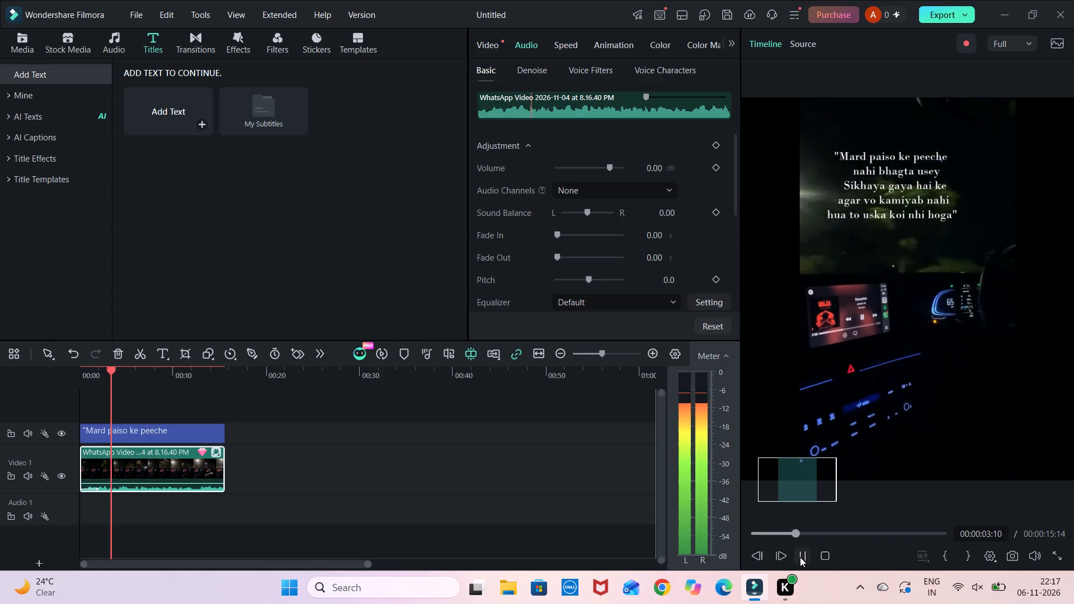
Try the trending Type Writer intro animation on the title clip, and set its intro animation to None.
{"action": "left_click", "coordinate": [156, 431]}
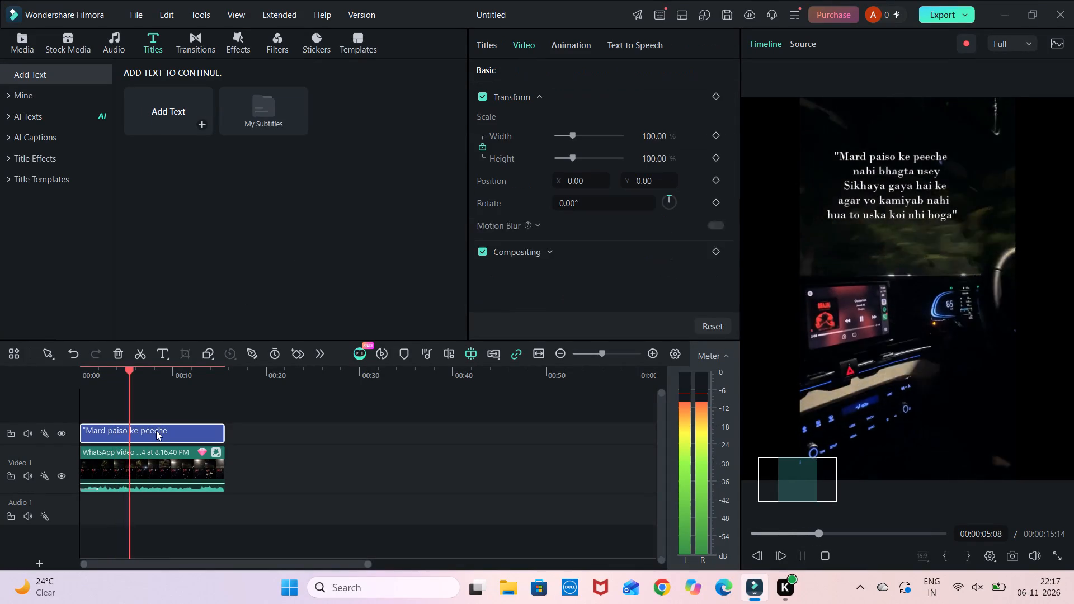
{"action": "left_click", "coordinate": [569, 35]}
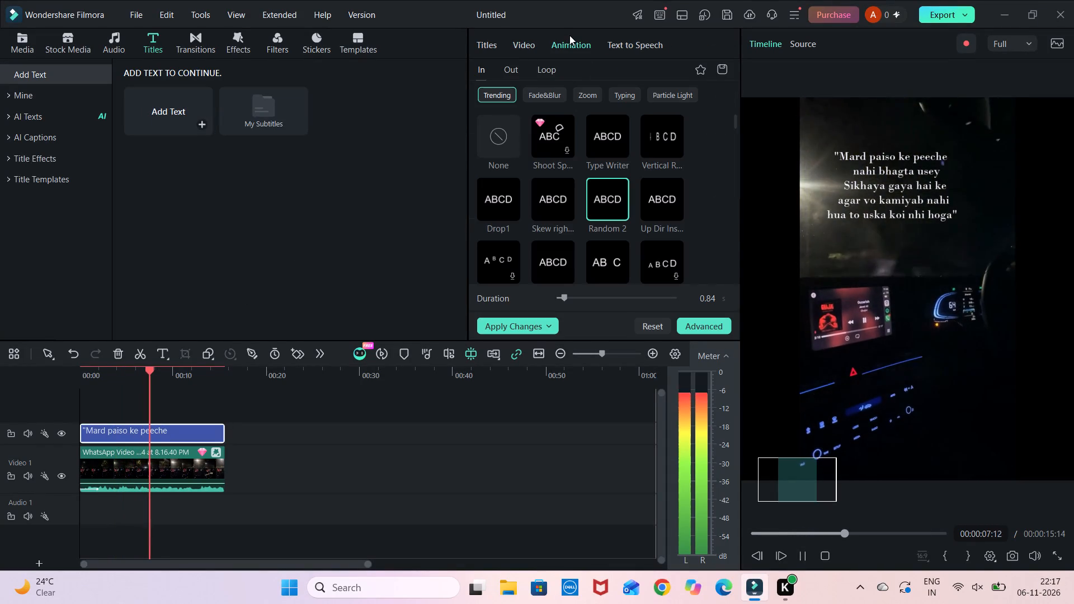
{"action": "left_click", "coordinate": [590, 144]}
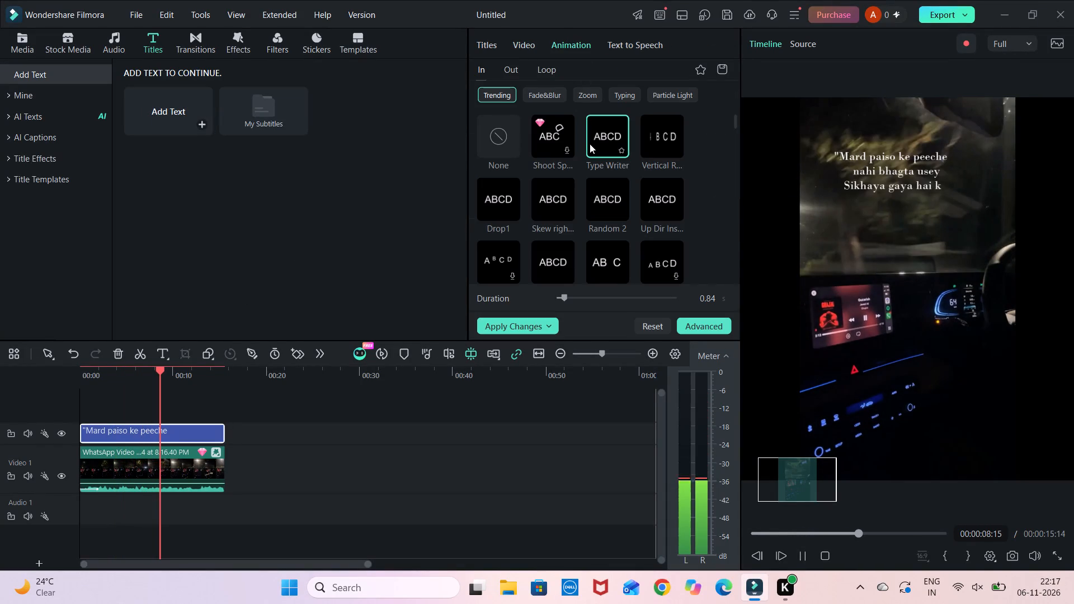
{"action": "left_click", "coordinate": [506, 145]}
{"action": "double_click", "coordinate": [749, 531]}
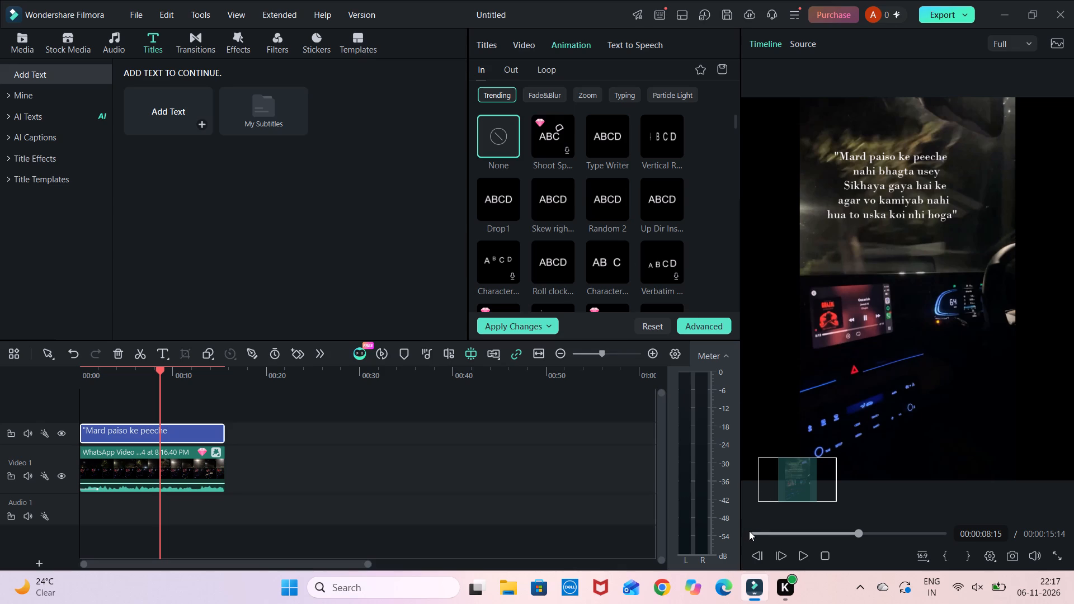
Play the sequence from the start to review the quote title with no intro animation.
{"action": "left_click", "coordinate": [753, 532]}
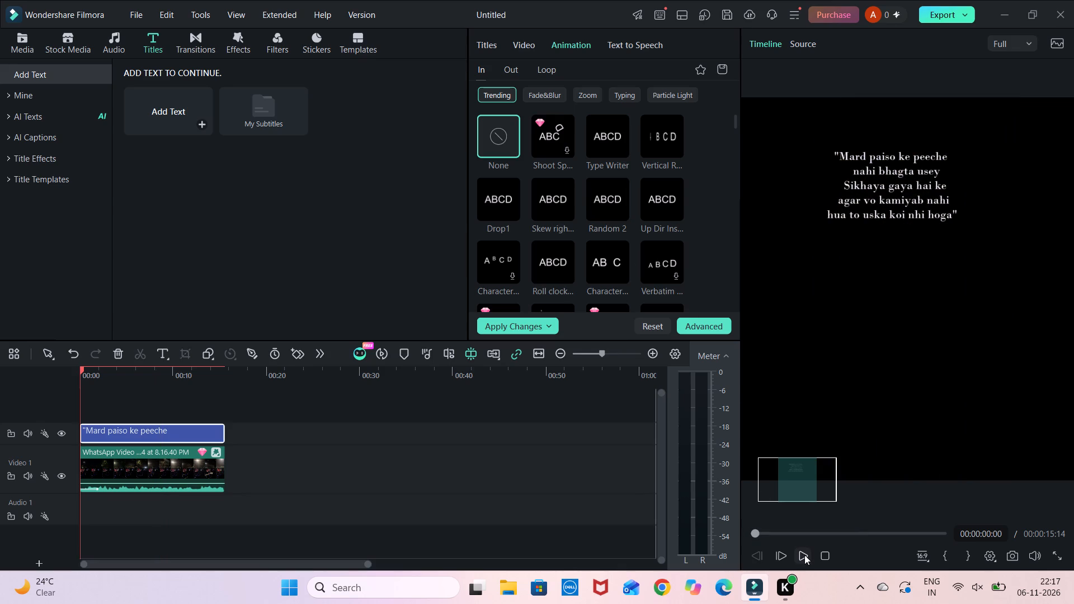
{"action": "left_click", "coordinate": [804, 555]}
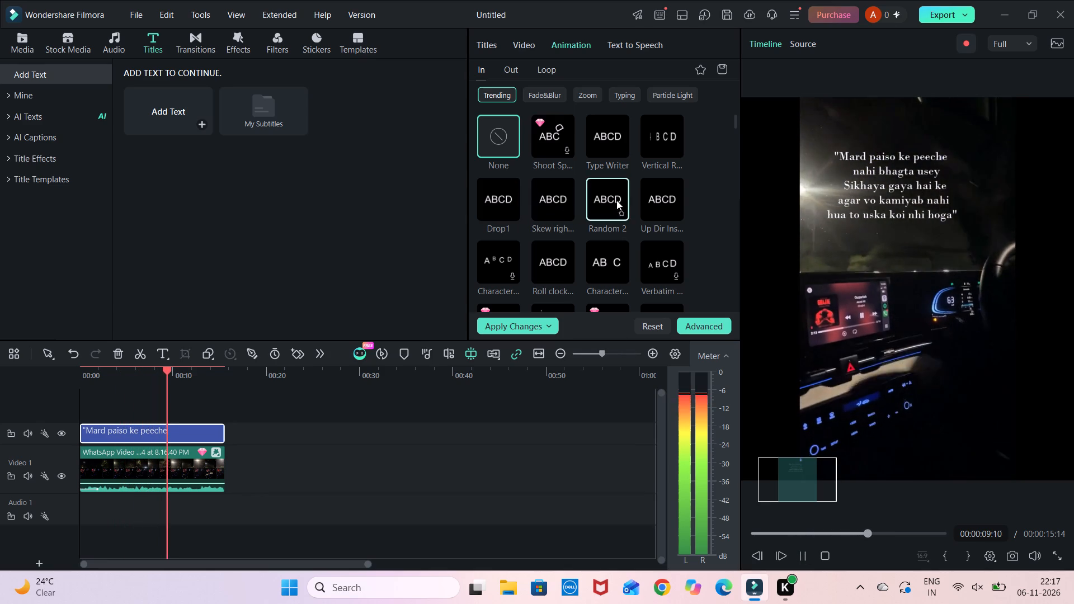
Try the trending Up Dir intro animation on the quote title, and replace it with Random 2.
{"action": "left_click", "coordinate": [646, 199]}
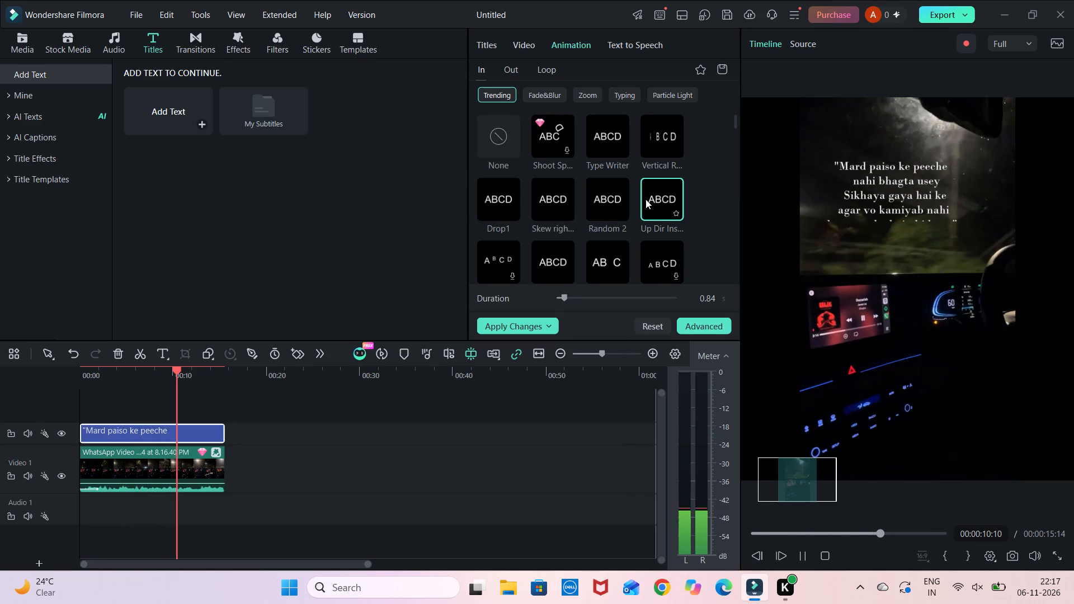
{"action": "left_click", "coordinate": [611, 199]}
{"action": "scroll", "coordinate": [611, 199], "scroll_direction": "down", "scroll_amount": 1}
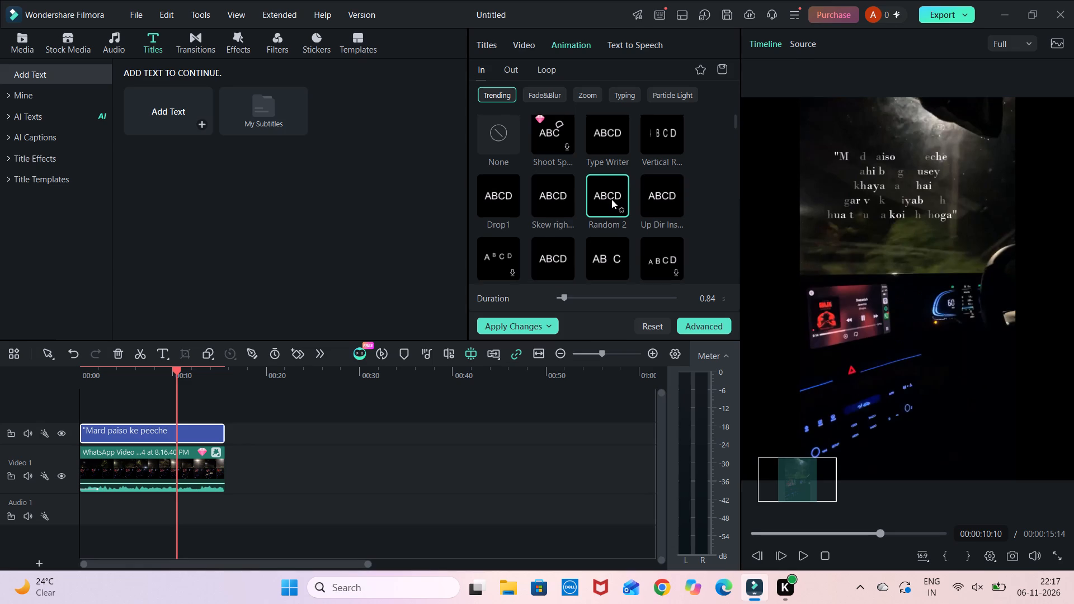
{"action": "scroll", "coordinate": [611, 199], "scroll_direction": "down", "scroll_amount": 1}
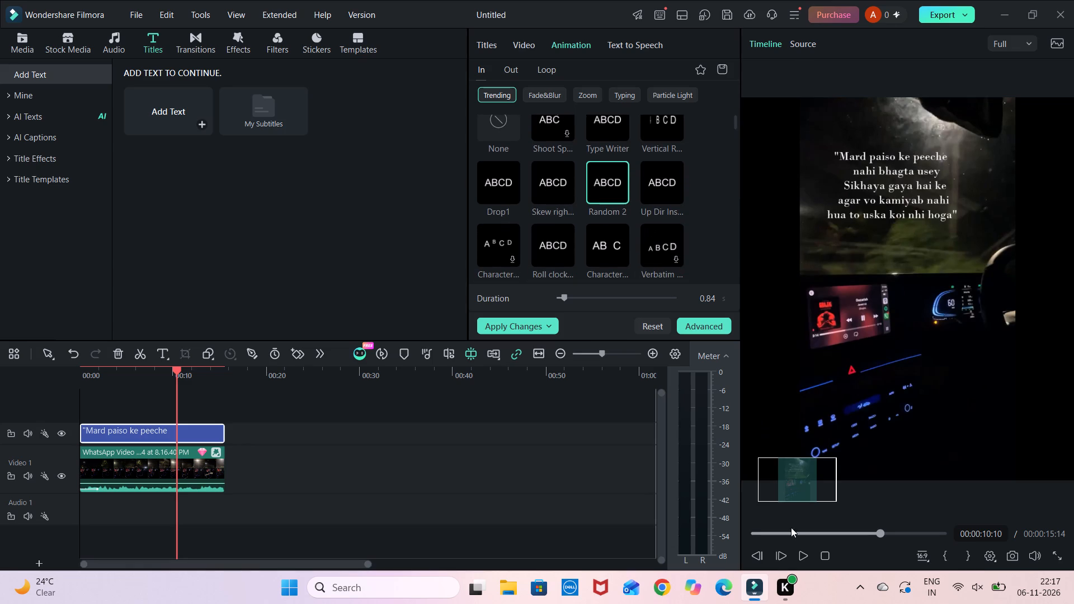
Play the opening of the sequence repeatedly from the start to review the title's Random 2 intro animation.
{"action": "left_click_drag", "start_coordinate": [807, 536], "coordinate": [737, 537]}
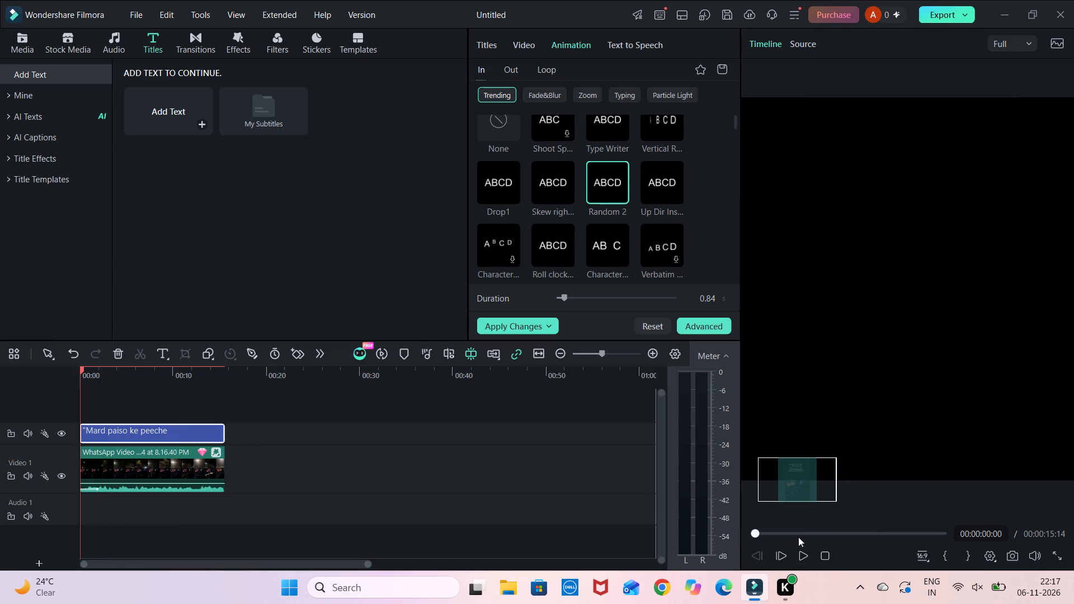
{"action": "left_click", "coordinate": [800, 555]}
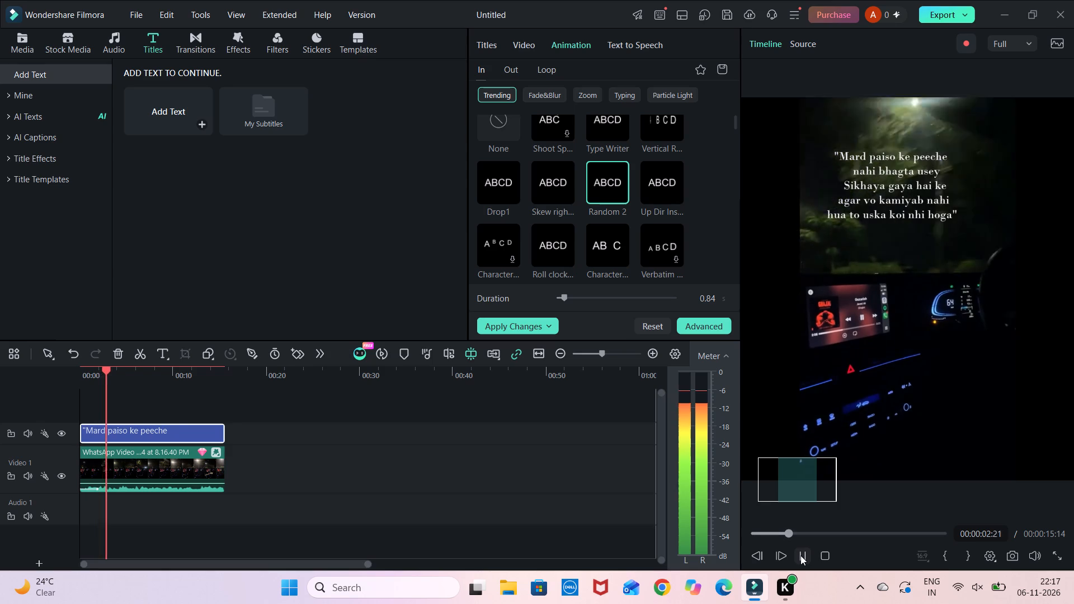
{"action": "left_click_drag", "start_coordinate": [807, 528], "coordinate": [791, 531]}
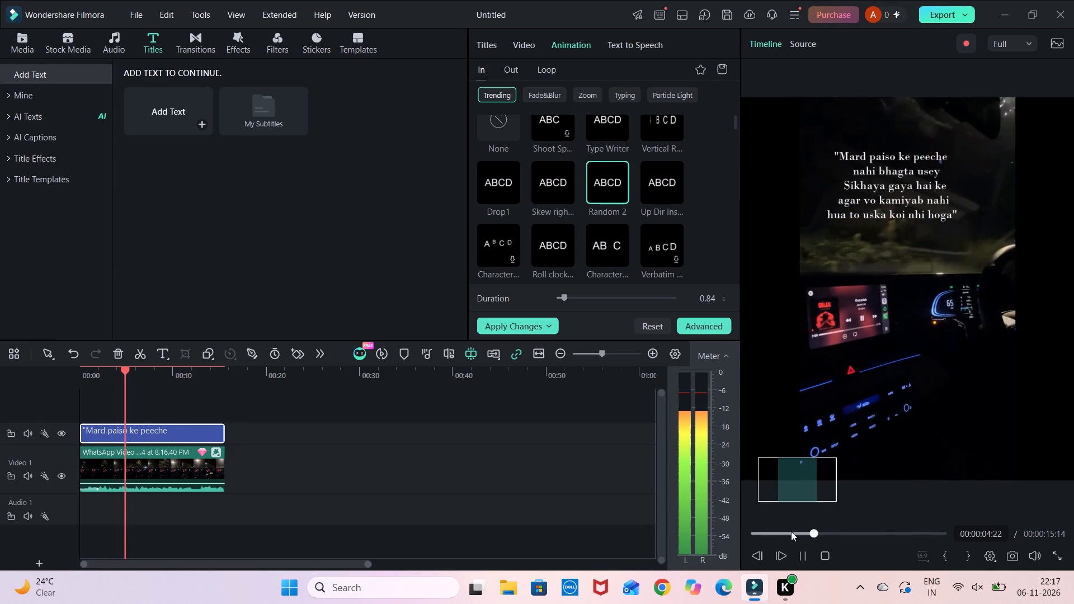
{"action": "left_click_drag", "start_coordinate": [791, 531], "coordinate": [760, 534]}
{"action": "left_click", "coordinate": [760, 534]}
{"action": "left_click_drag", "start_coordinate": [760, 534], "coordinate": [746, 534]}
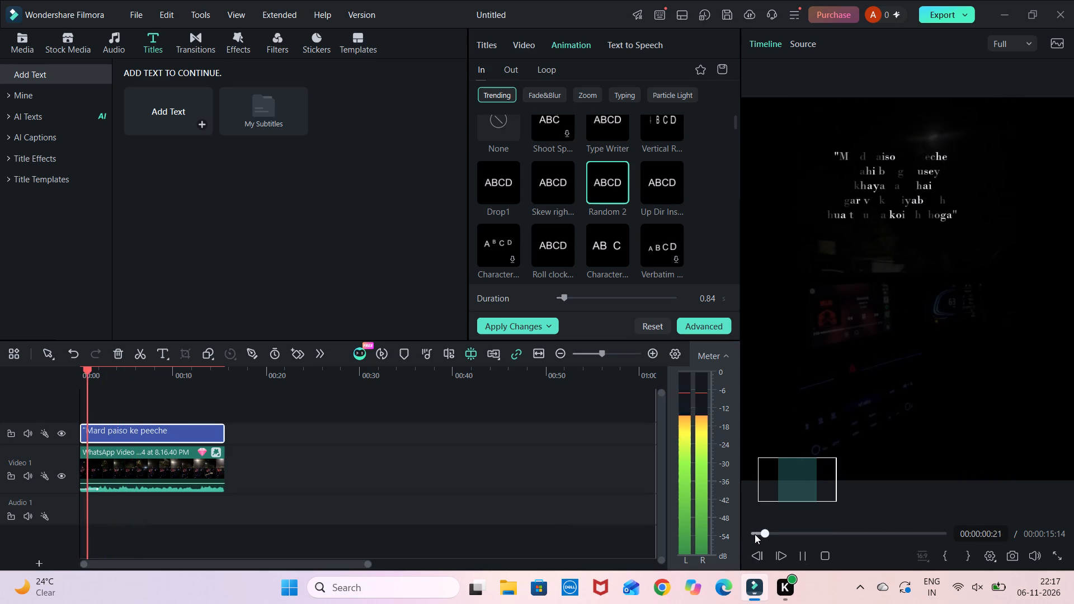
{"action": "left_click", "coordinate": [756, 534]}
{"action": "left_click", "coordinate": [756, 534]}
{"action": "key", "text": "space"}
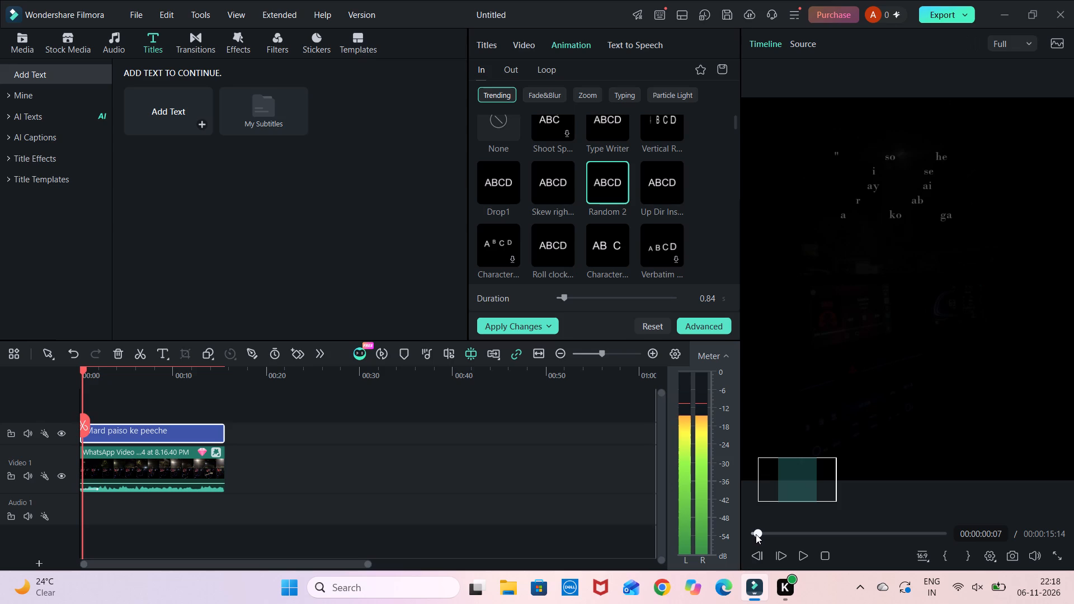
{"action": "left_click", "coordinate": [756, 534]}
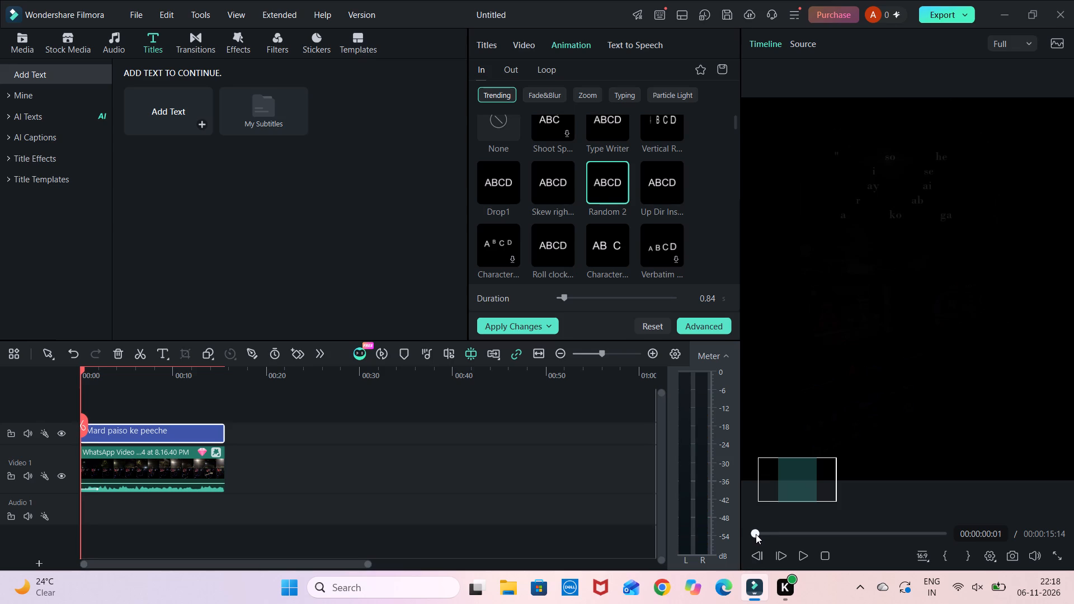
{"action": "key", "text": "space"}
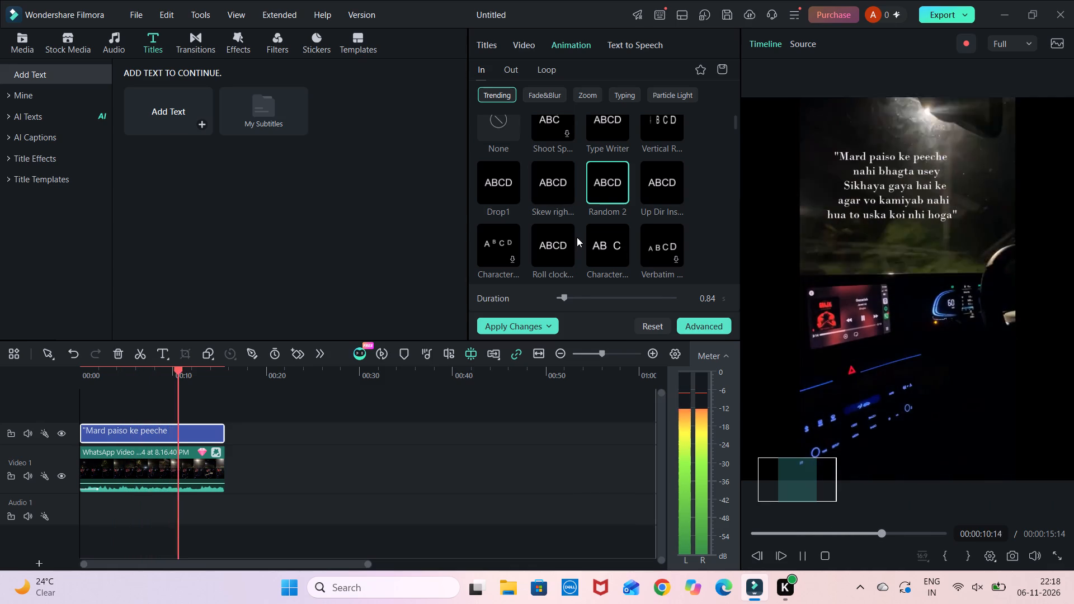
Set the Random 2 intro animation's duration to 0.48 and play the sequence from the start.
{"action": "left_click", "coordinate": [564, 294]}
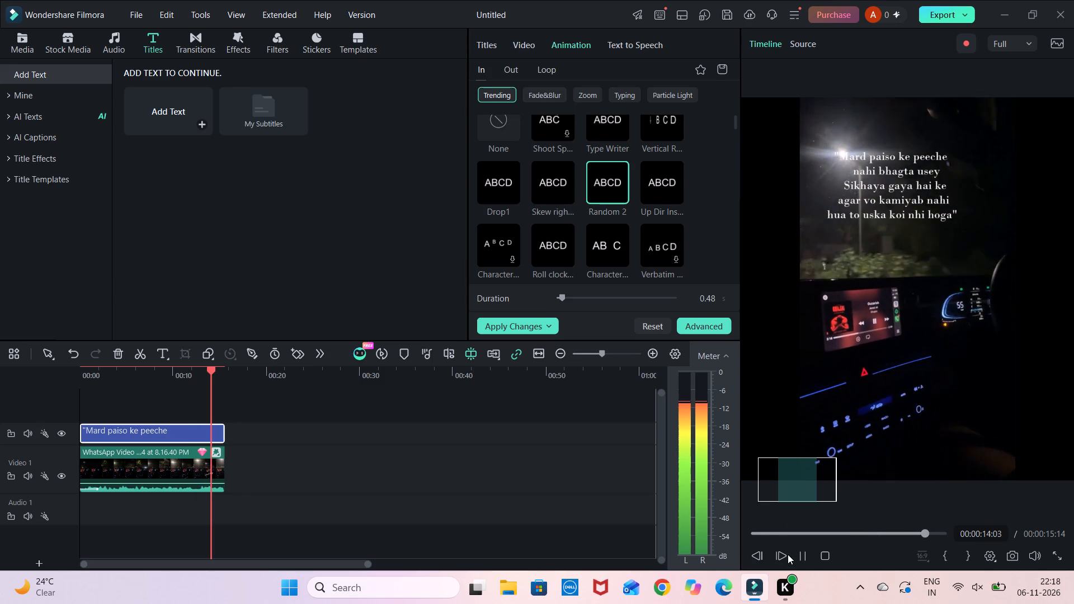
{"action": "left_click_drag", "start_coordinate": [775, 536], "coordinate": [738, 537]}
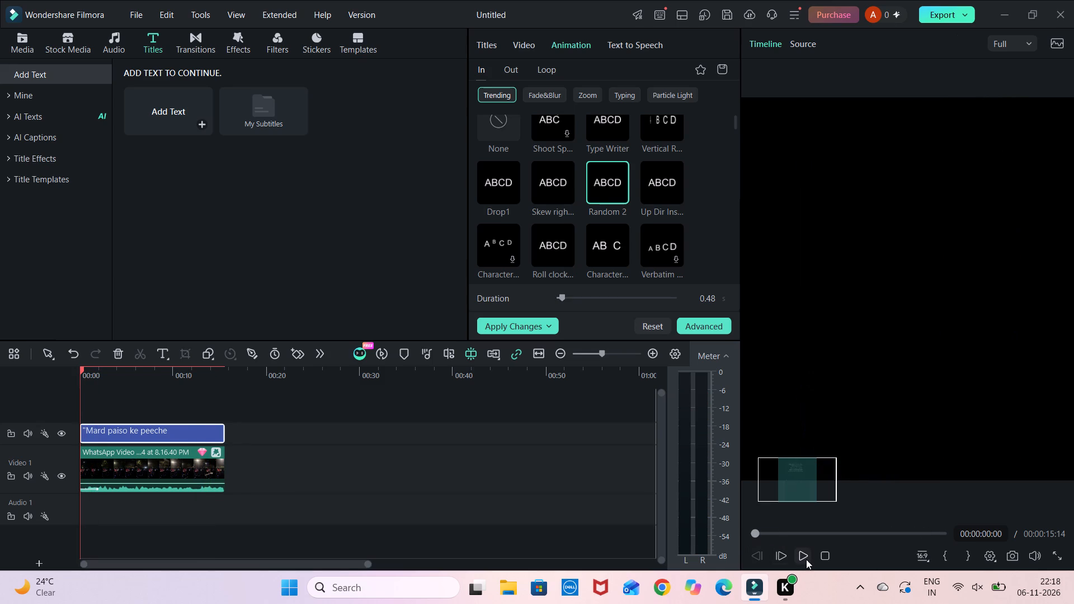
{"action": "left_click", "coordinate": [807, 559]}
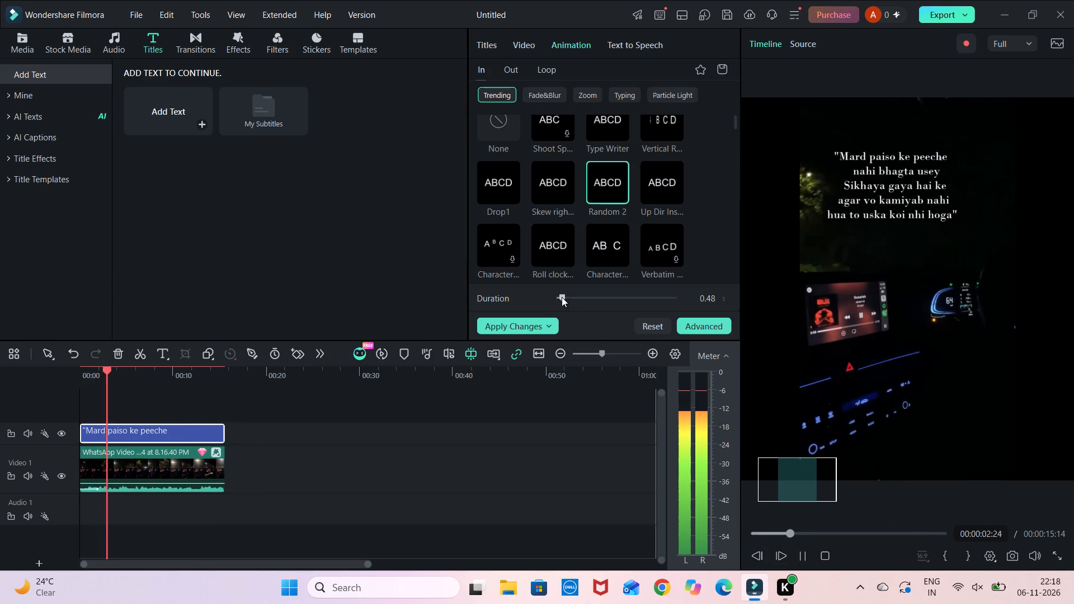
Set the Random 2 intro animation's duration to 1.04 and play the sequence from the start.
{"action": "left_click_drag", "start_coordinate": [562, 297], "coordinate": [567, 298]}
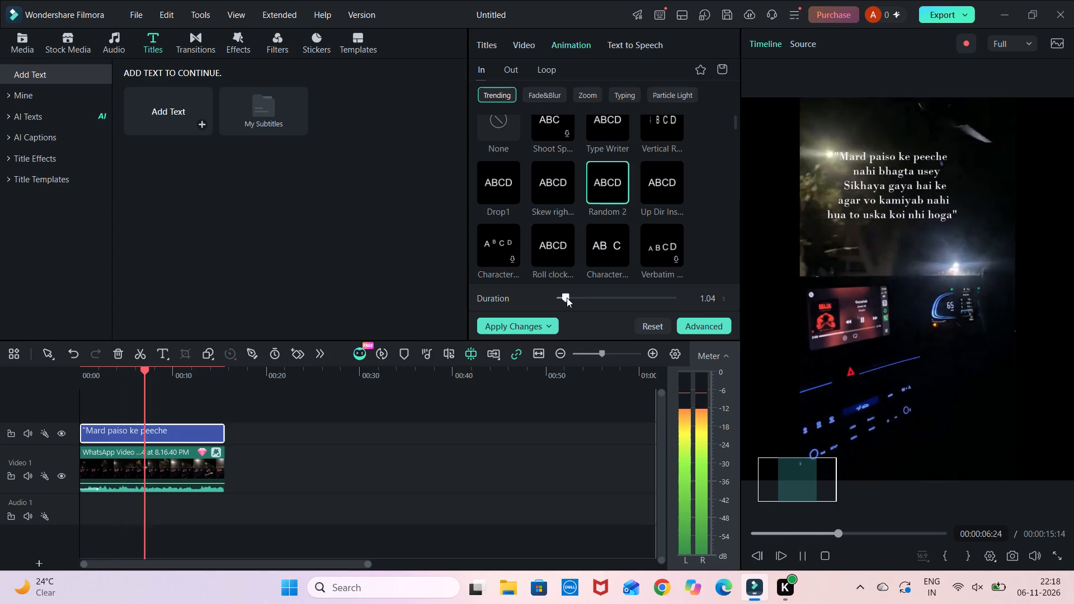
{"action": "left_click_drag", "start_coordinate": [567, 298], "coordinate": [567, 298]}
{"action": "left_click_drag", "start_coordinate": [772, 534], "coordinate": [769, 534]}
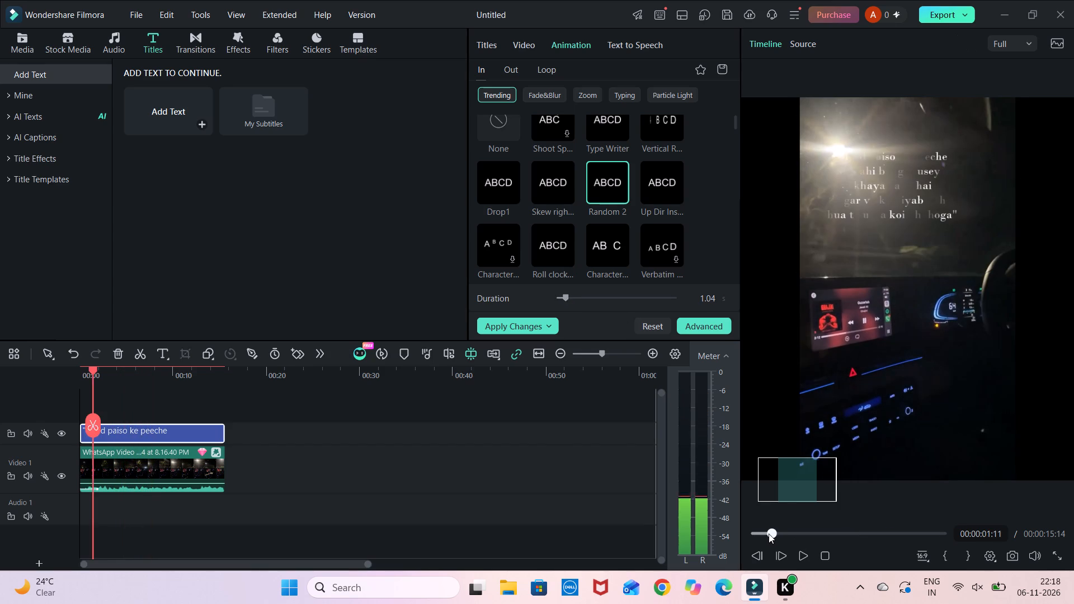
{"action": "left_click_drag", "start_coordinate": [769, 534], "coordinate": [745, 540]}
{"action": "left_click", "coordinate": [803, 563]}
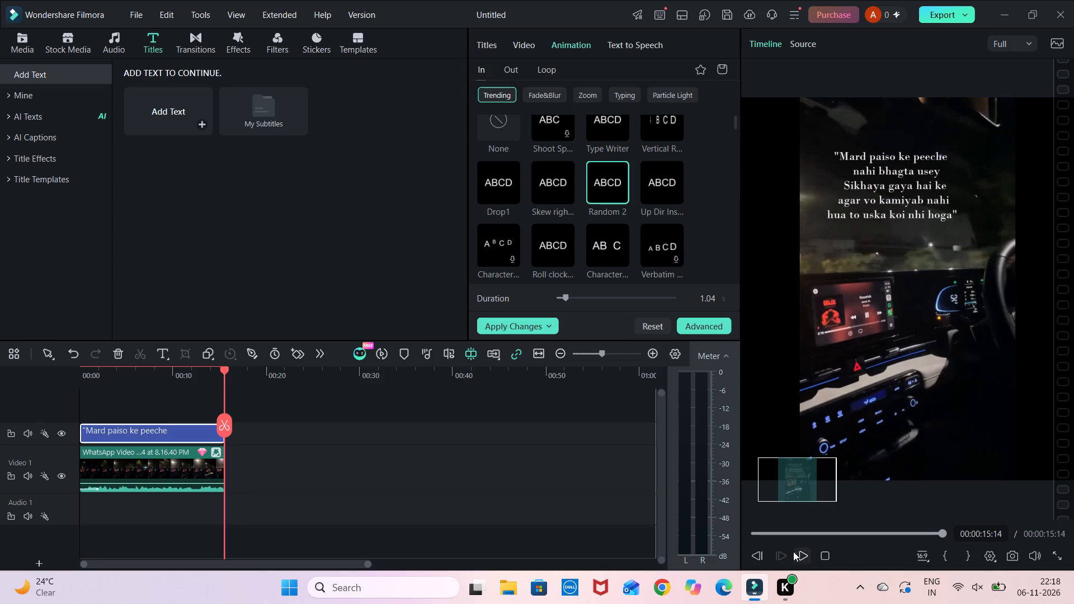
Replay the sequence's opening several times to examine how the title's intro animation matches the fade-in.
{"action": "left_click", "coordinate": [755, 535]}
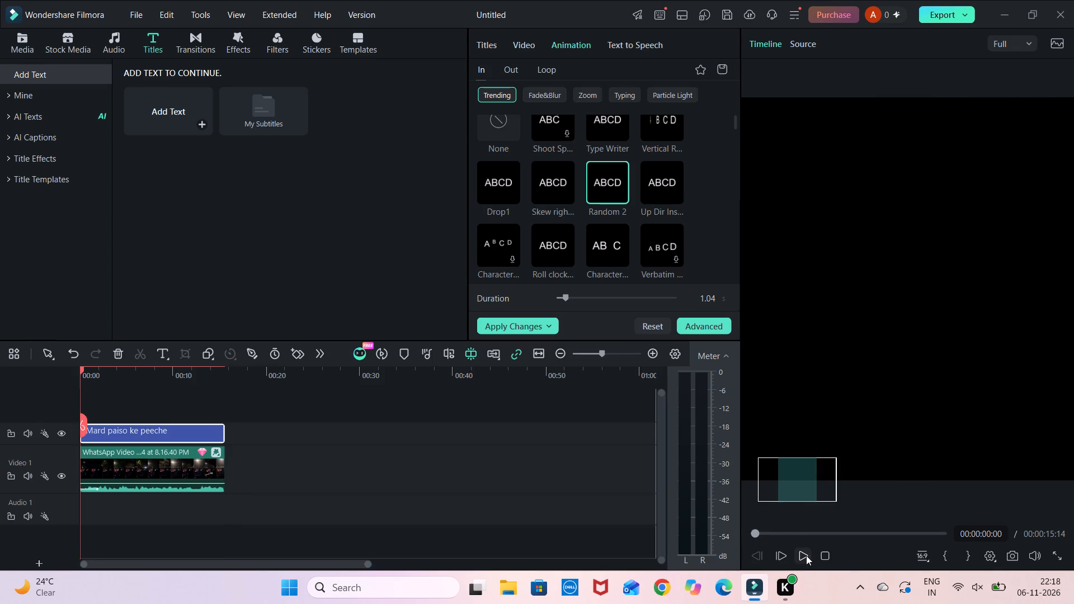
{"action": "left_click", "coordinate": [806, 555]}
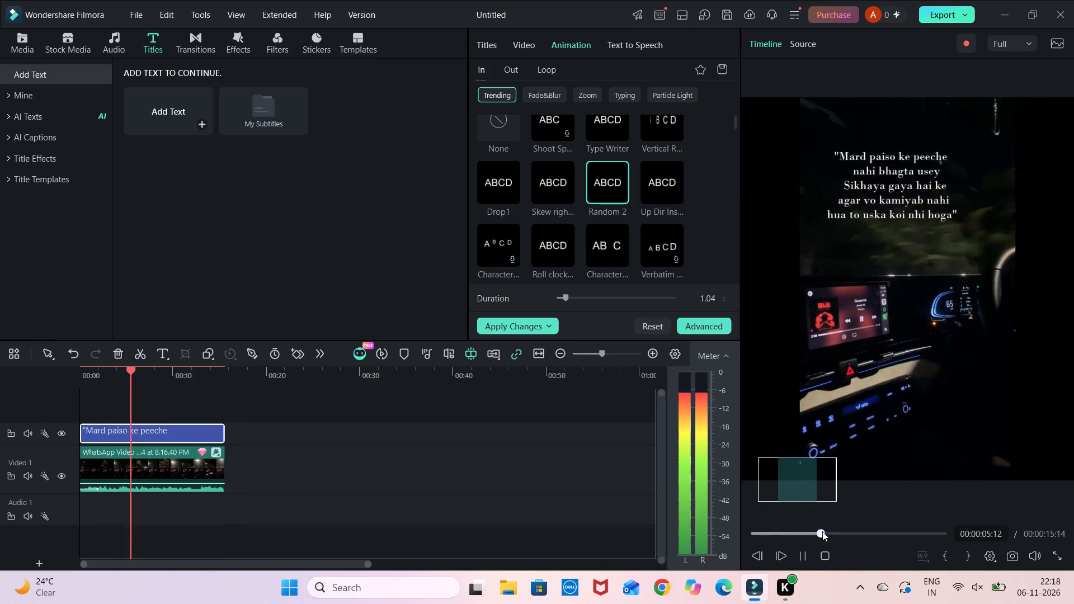
{"action": "left_click_drag", "start_coordinate": [822, 531], "coordinate": [744, 532]}
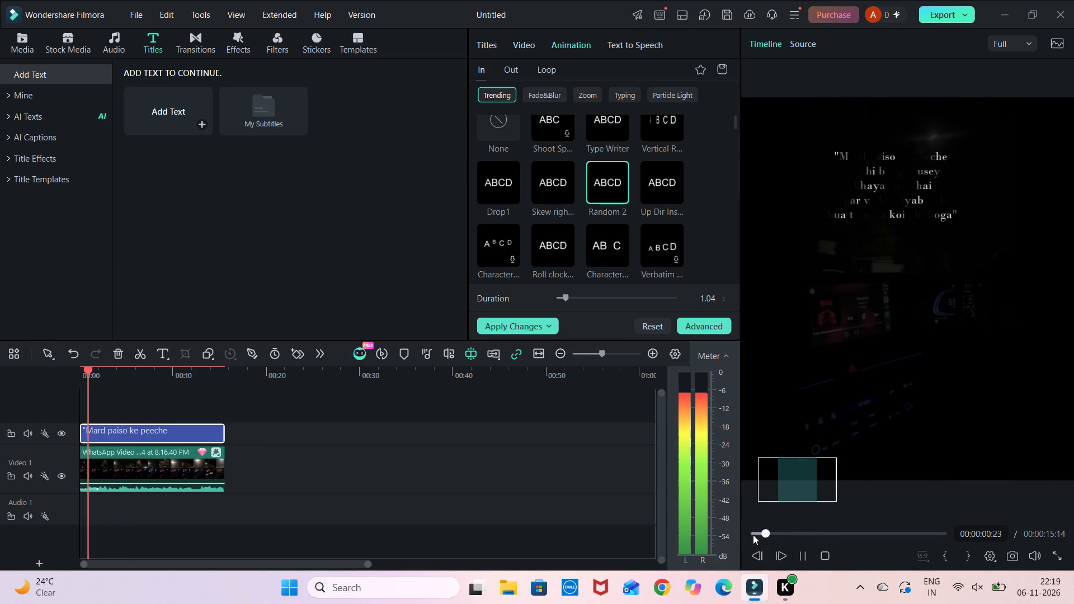
{"action": "left_click_drag", "start_coordinate": [766, 535], "coordinate": [755, 535]}
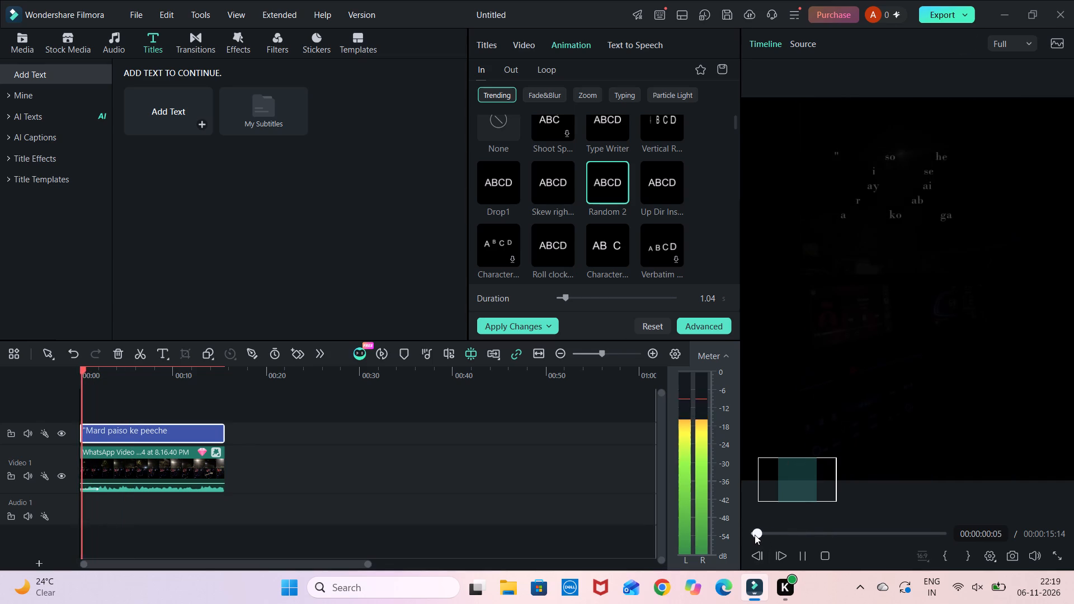
{"action": "left_click_drag", "start_coordinate": [755, 535], "coordinate": [749, 536]}
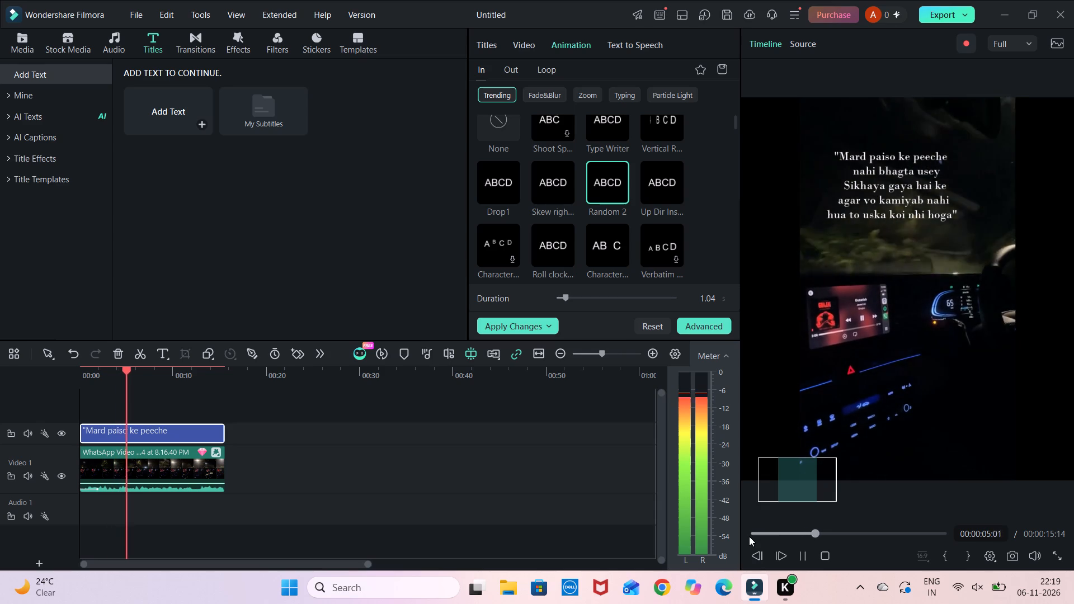
{"action": "left_click", "coordinate": [752, 532]}
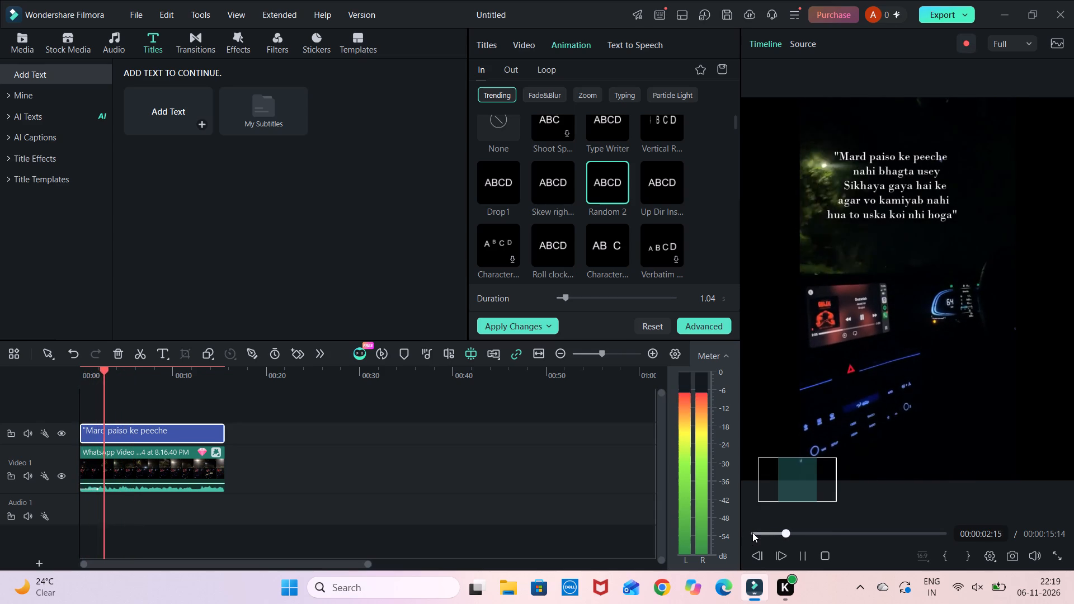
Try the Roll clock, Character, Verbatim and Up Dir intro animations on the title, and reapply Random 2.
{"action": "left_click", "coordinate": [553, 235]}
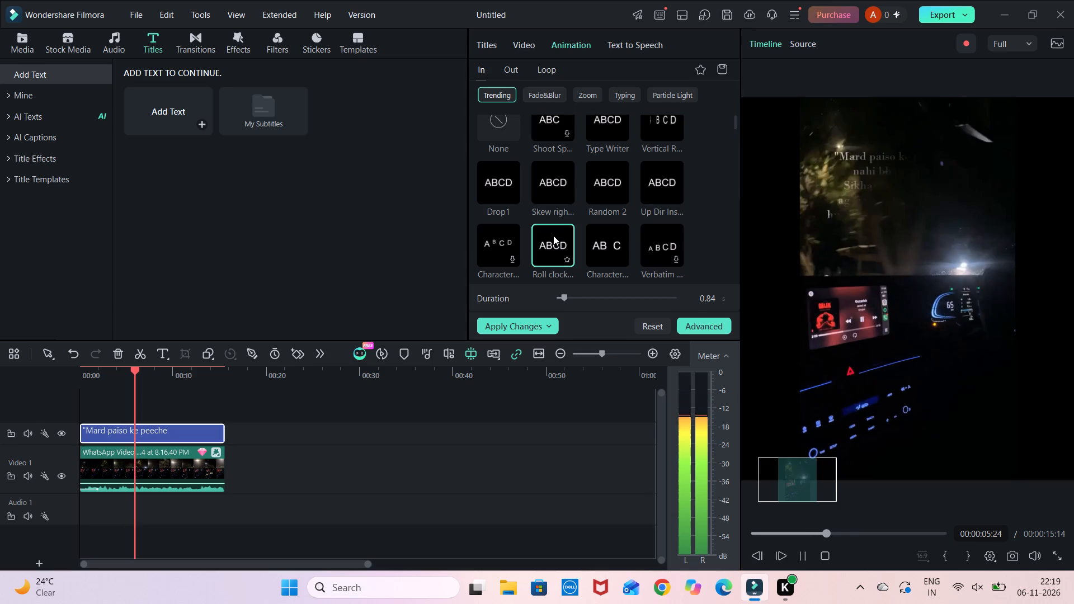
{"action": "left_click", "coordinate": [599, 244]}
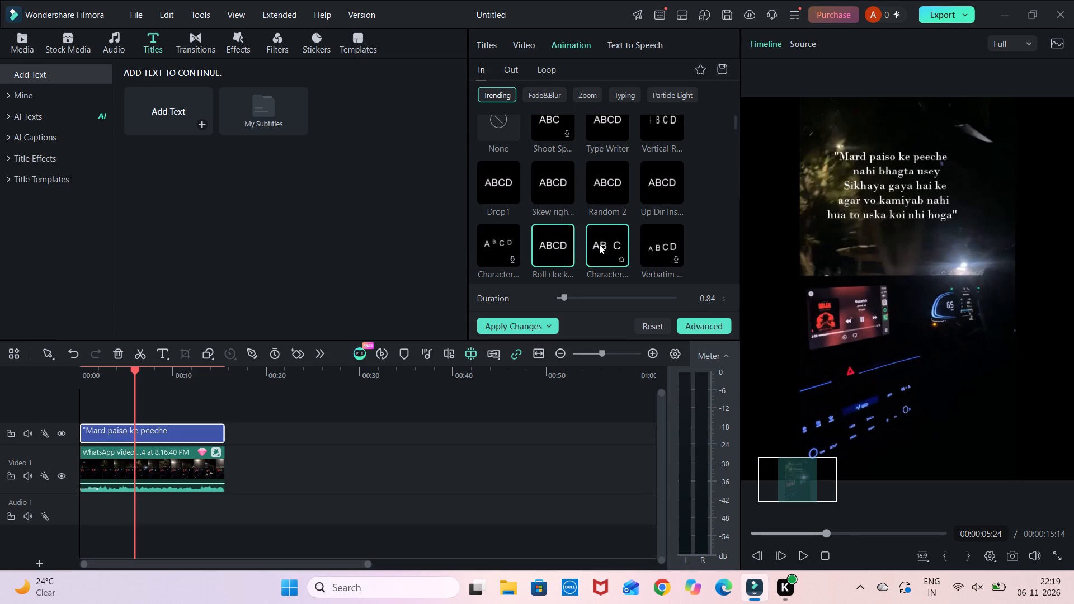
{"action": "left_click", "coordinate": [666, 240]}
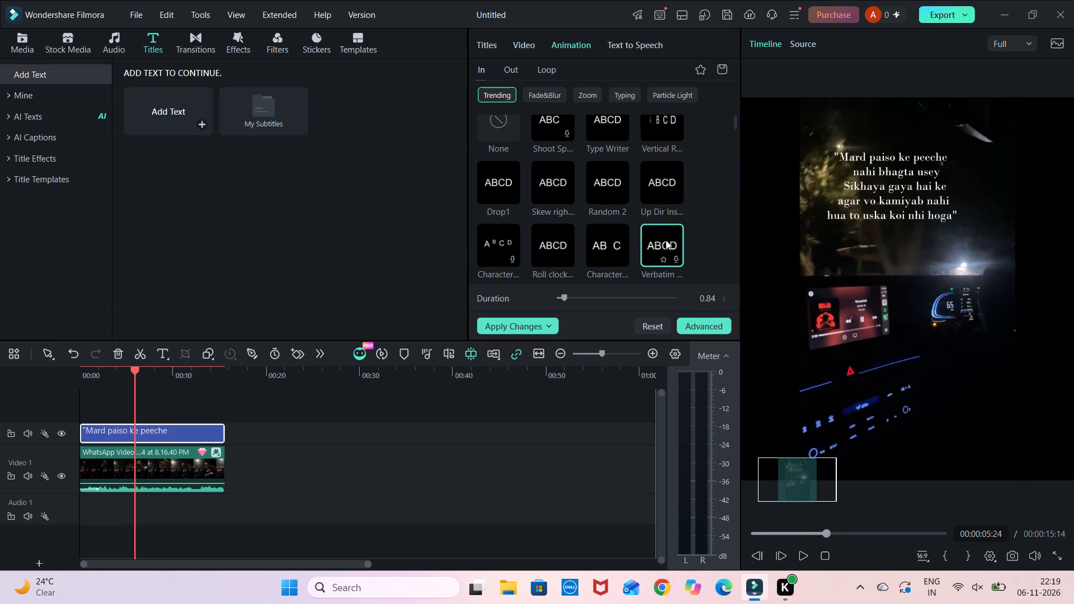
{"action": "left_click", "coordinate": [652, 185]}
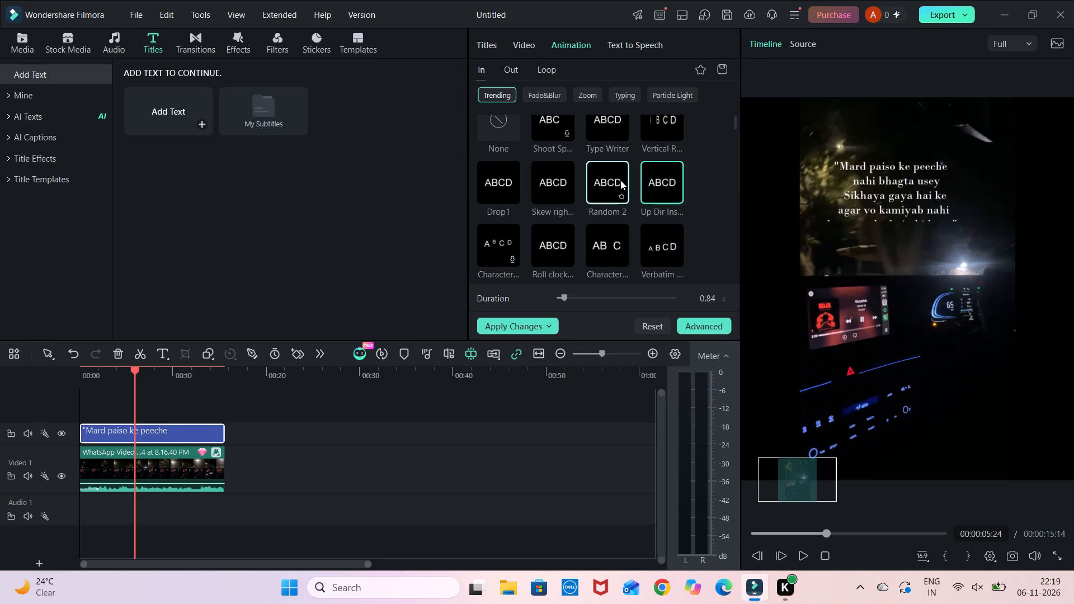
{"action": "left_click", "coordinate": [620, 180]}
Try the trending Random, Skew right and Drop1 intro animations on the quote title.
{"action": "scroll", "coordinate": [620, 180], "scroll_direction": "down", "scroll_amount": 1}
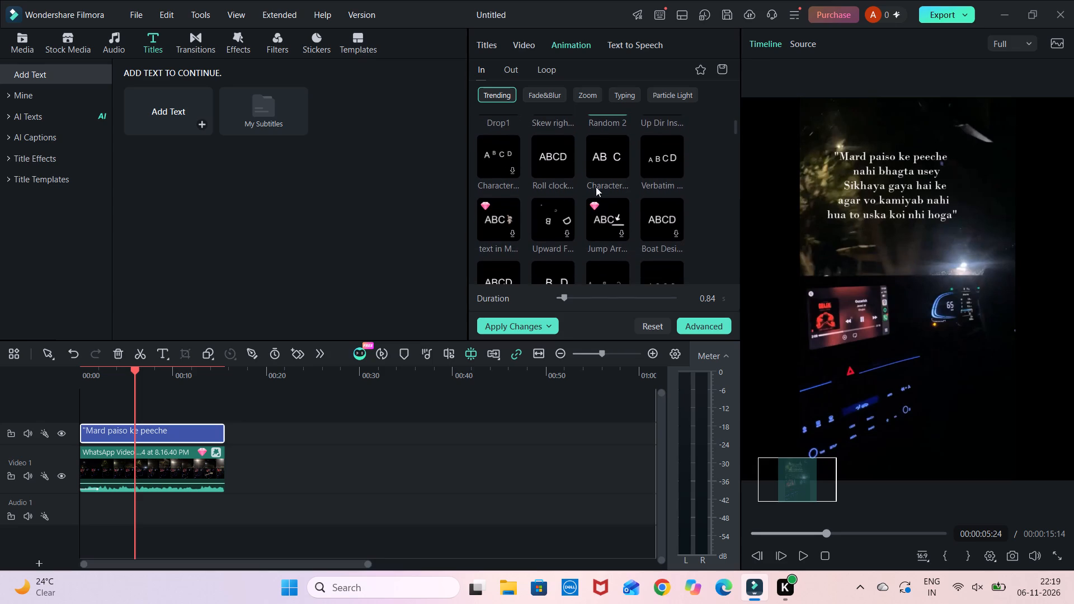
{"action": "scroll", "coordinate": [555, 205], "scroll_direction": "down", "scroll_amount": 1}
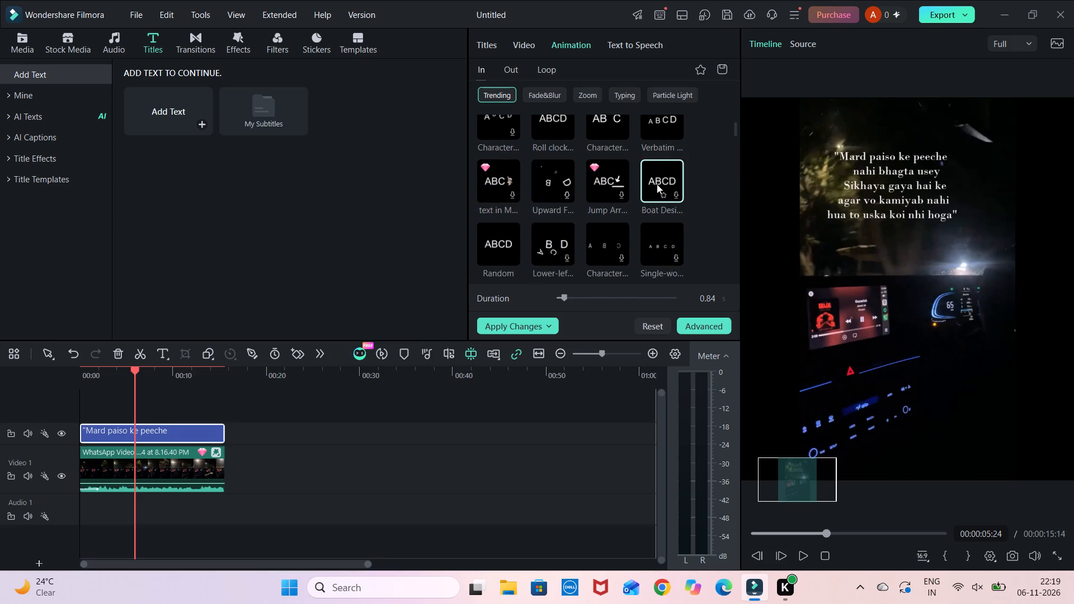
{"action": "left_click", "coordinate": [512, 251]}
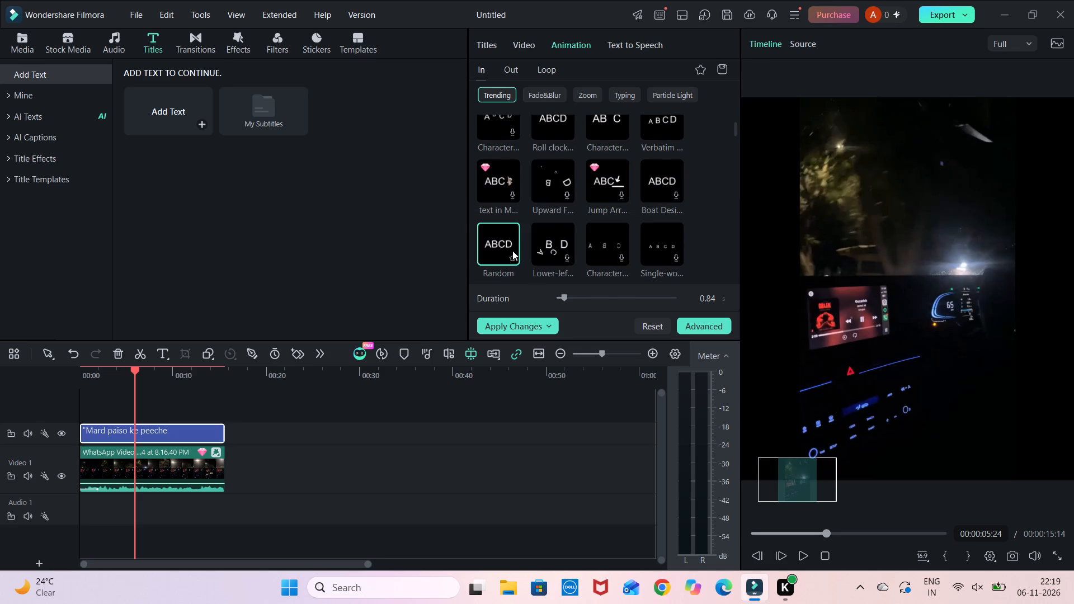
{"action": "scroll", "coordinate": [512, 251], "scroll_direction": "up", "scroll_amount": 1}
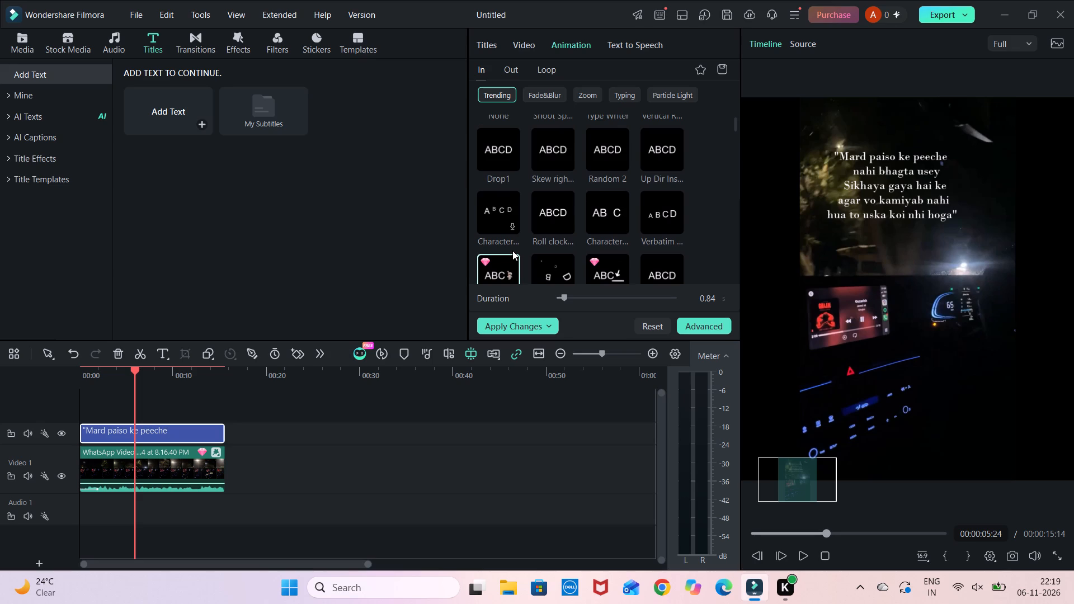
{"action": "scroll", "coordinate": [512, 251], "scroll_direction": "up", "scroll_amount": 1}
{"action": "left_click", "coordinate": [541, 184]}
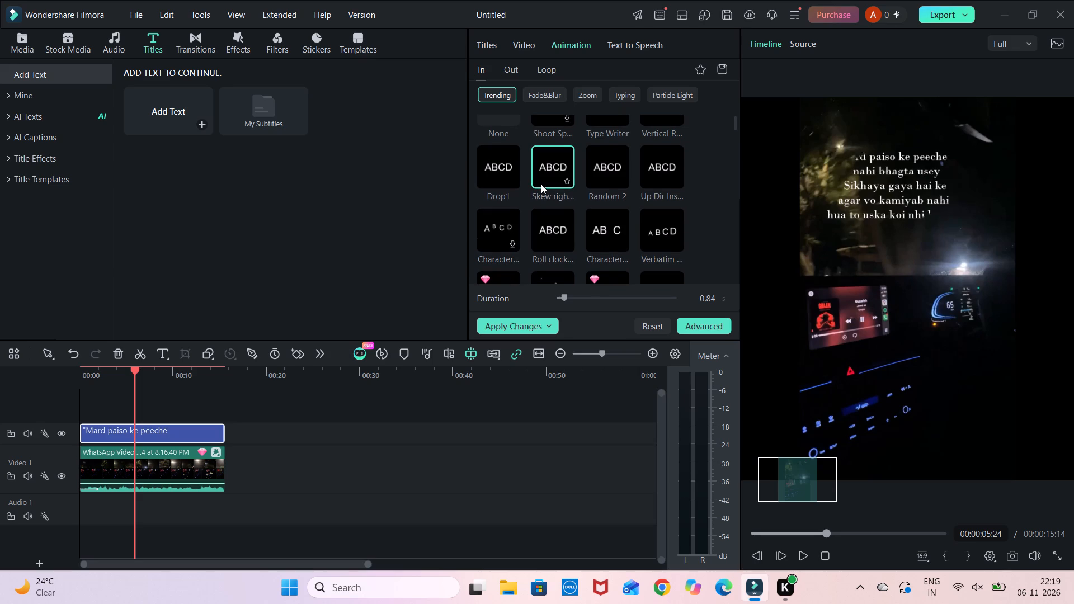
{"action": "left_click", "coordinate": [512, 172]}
Apply the trending Type Writer intro animation to the quote title.
{"action": "scroll", "coordinate": [512, 172], "scroll_direction": "up", "scroll_amount": 1}
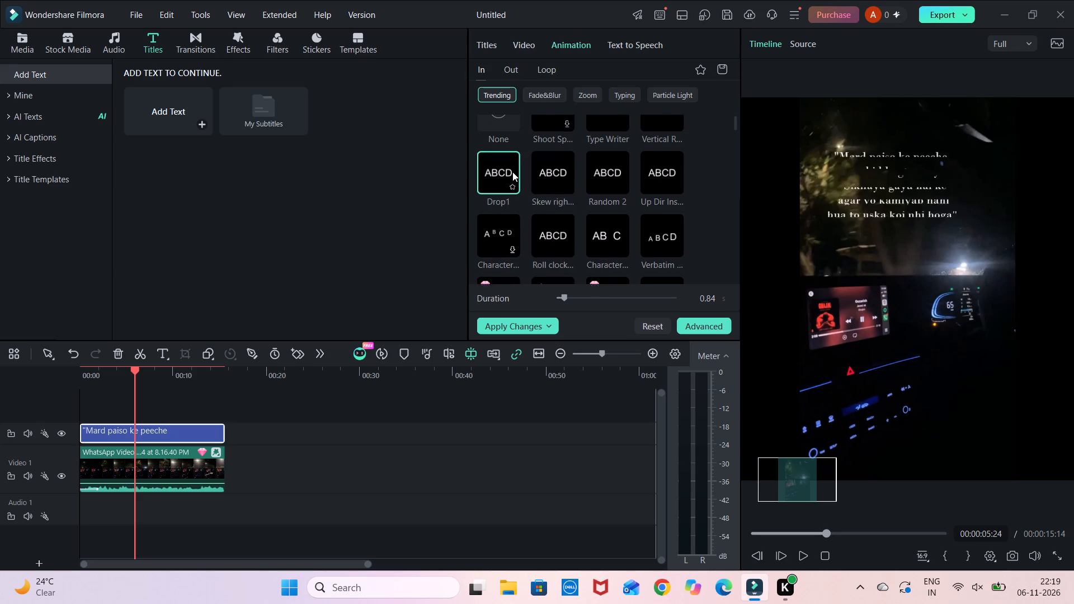
{"action": "scroll", "coordinate": [512, 172], "scroll_direction": "up", "scroll_amount": 1}
{"action": "left_click", "coordinate": [596, 130]}
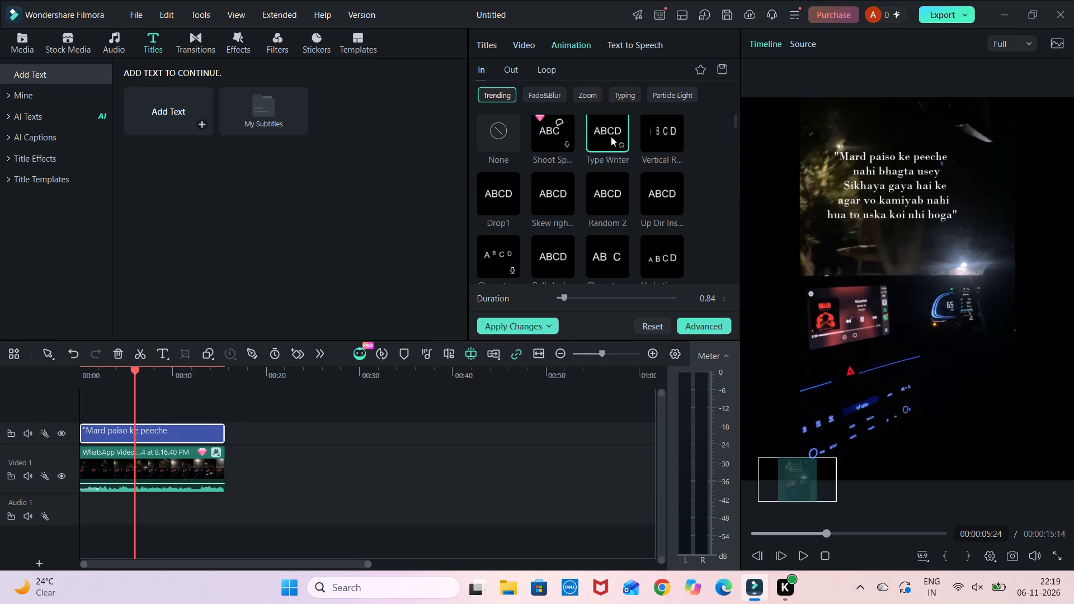
Try the trending Up Dir intro animation on the quote title, and replace it with Roll clock.
{"action": "left_click", "coordinate": [651, 183]}
{"action": "scroll", "coordinate": [651, 183], "scroll_direction": "down", "scroll_amount": 1}
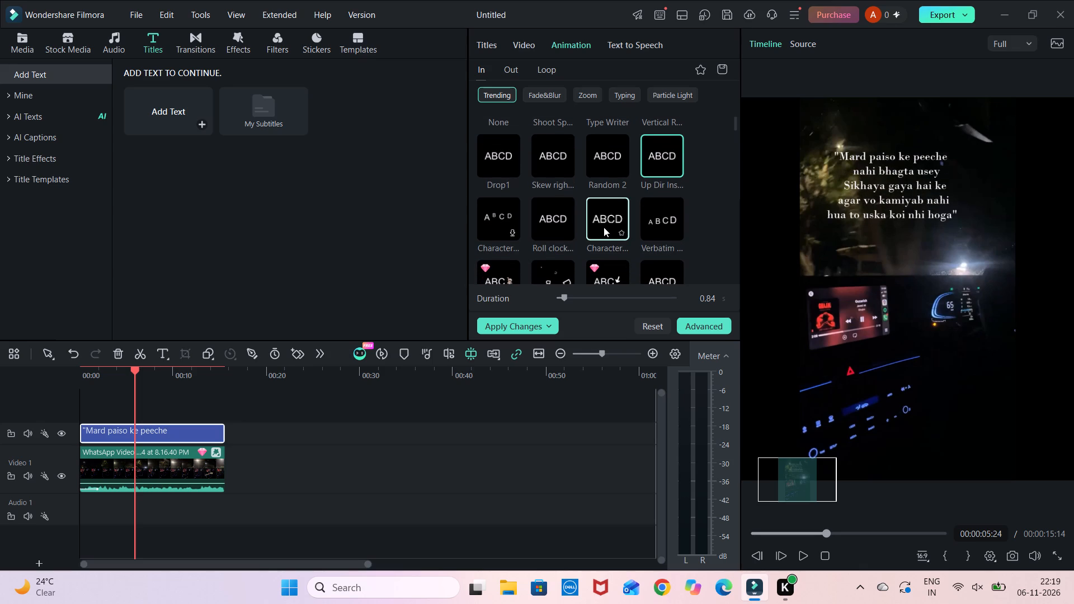
{"action": "scroll", "coordinate": [651, 223], "scroll_direction": "down", "scroll_amount": 1}
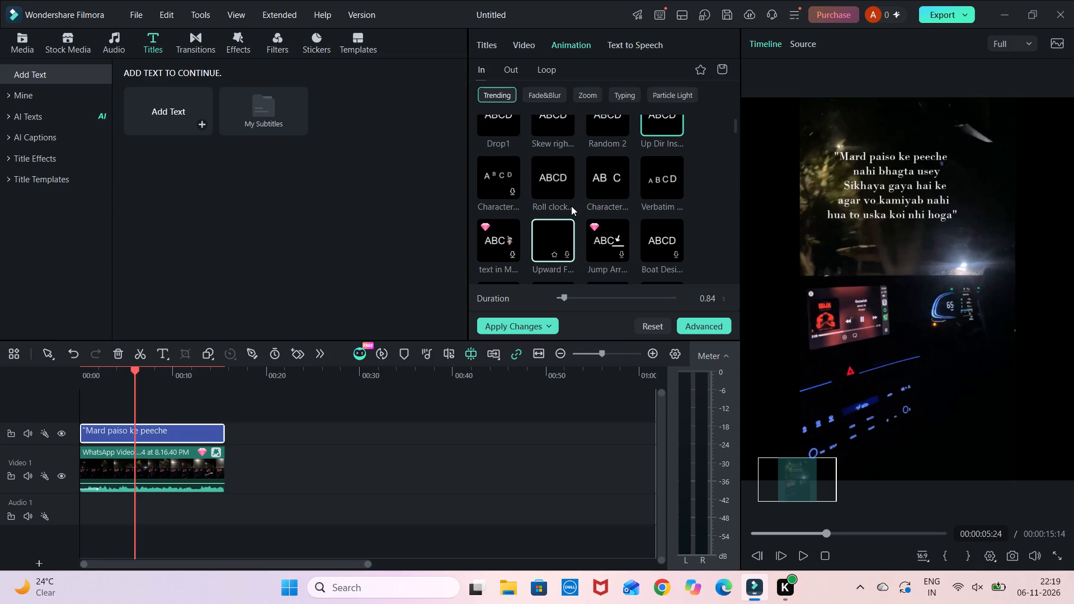
{"action": "left_click", "coordinate": [554, 181]}
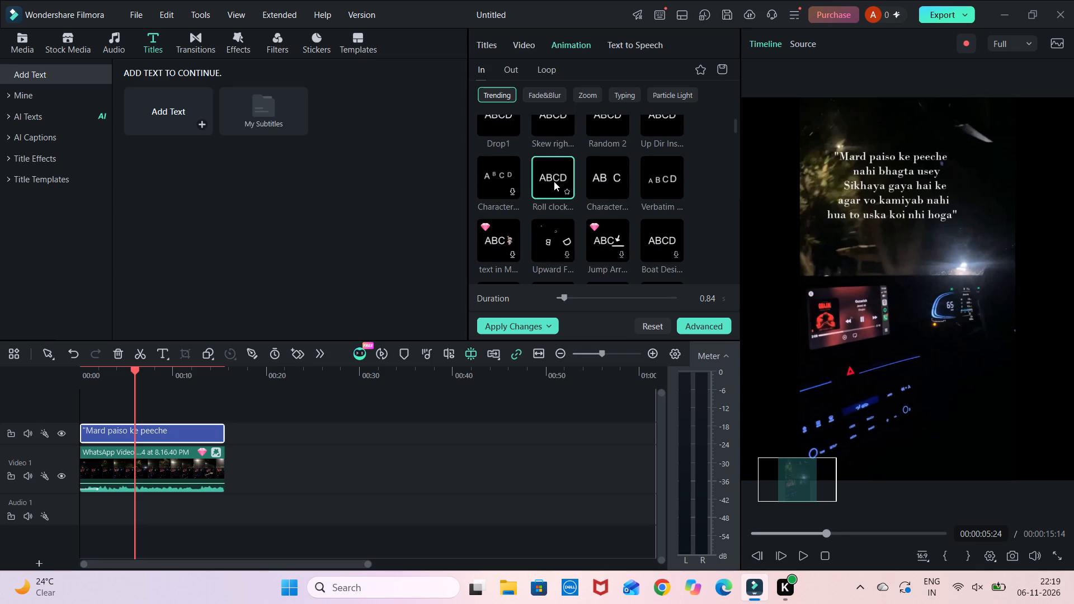
Play the sequence from near its start to about the ten-second mark to review the title's Roll clock intro animation.
{"action": "left_click_drag", "start_coordinate": [827, 539], "coordinate": [771, 530]}
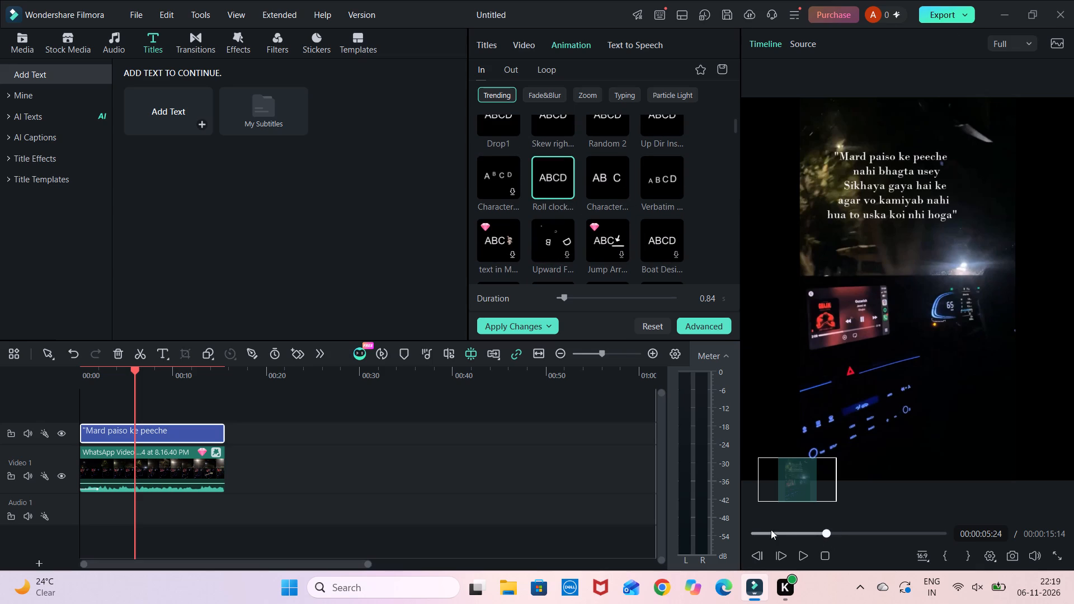
{"action": "left_click_drag", "start_coordinate": [771, 530], "coordinate": [758, 534]}
{"action": "left_click", "coordinate": [758, 534]}
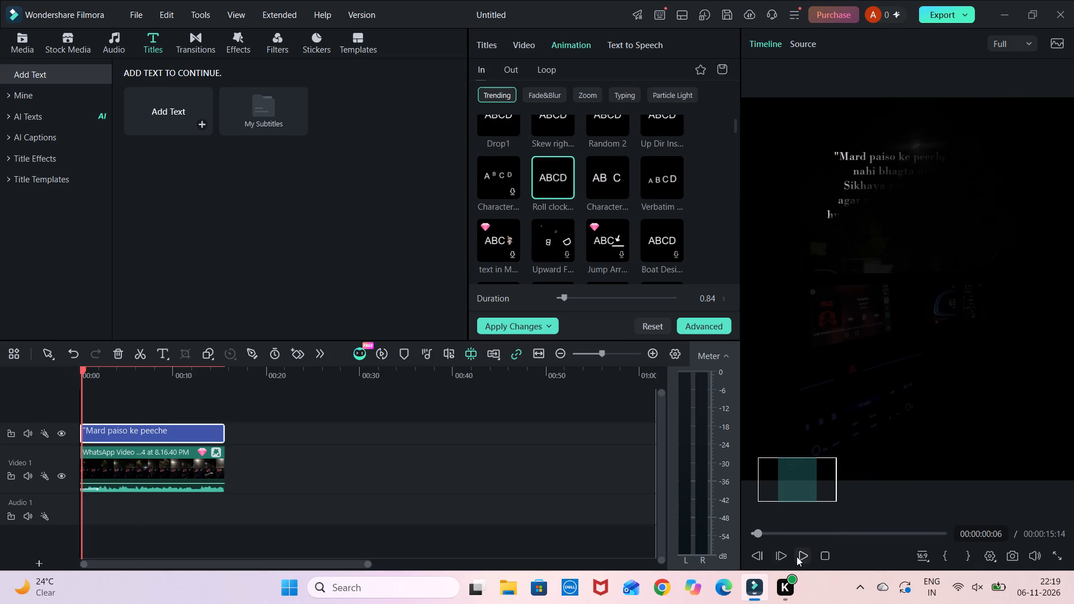
{"action": "left_click", "coordinate": [799, 557]}
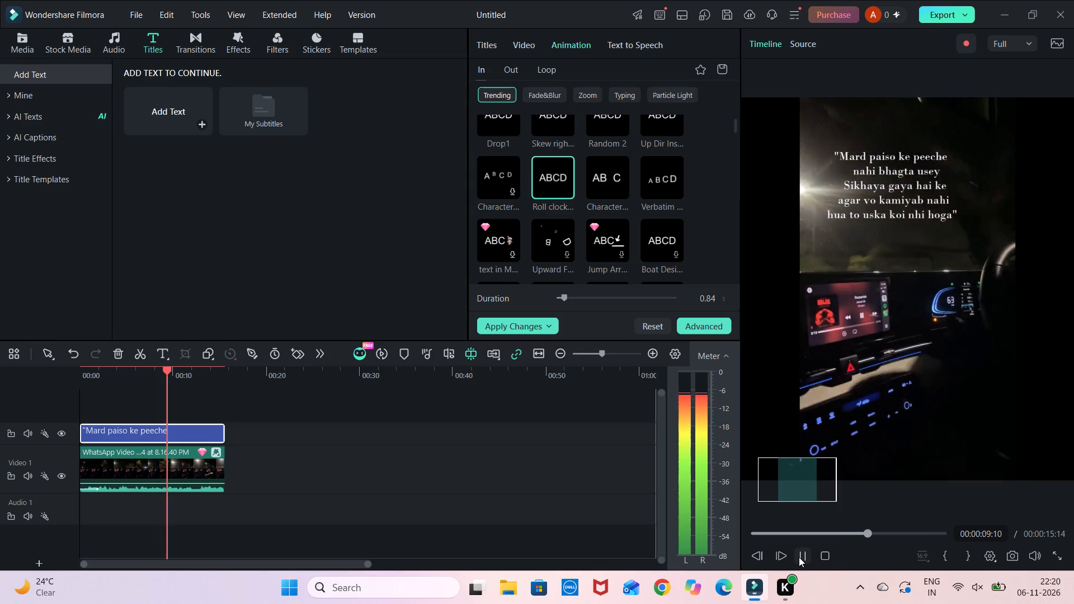
{"action": "left_click", "coordinate": [799, 557]}
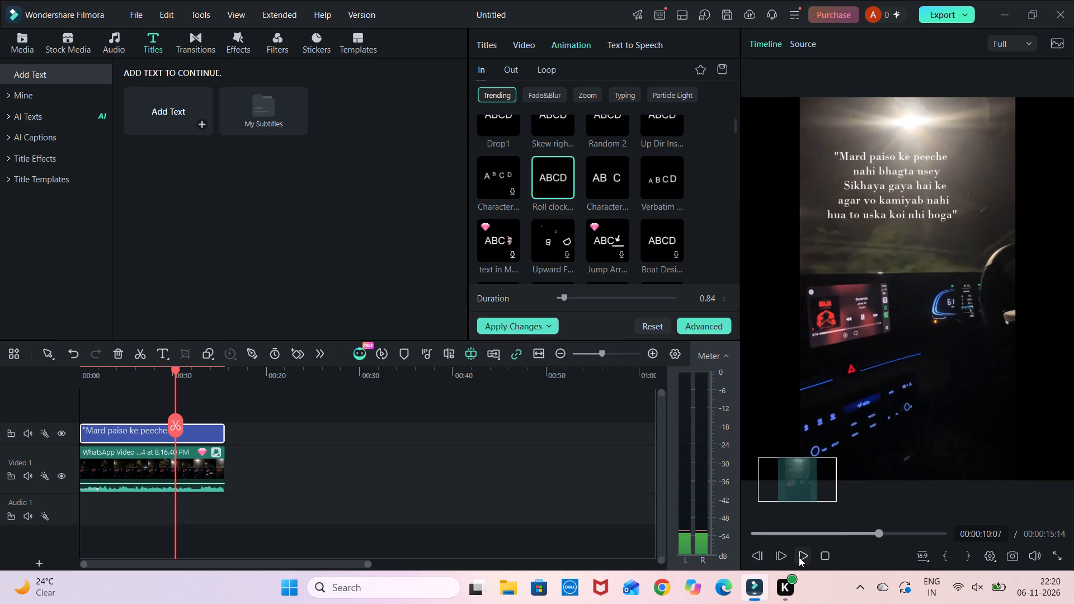
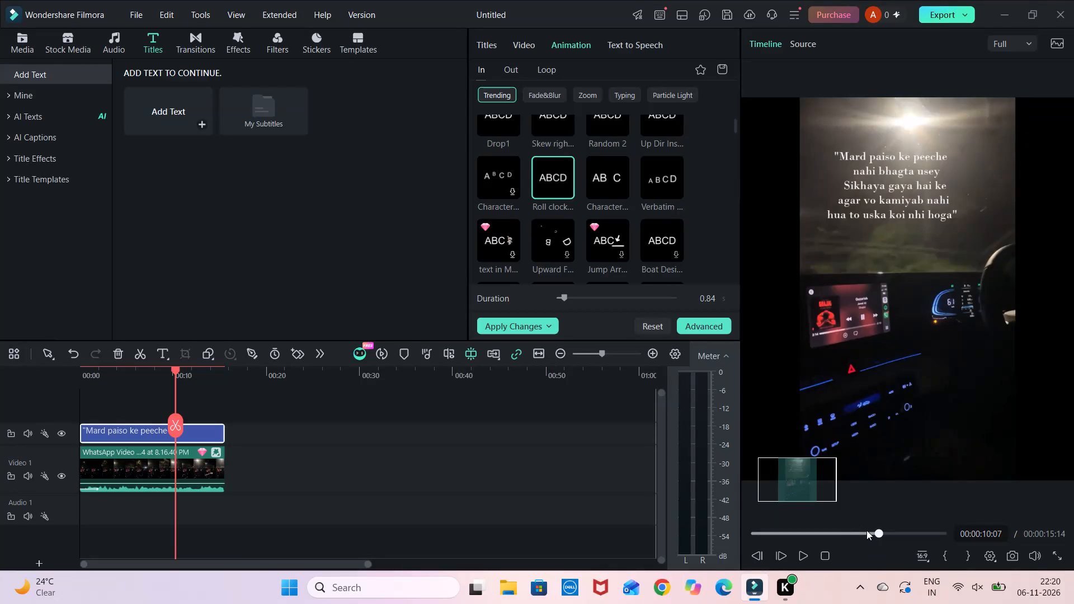
Browse the title's Typing intro animations and the driving clip's animation, speed and audio settings.
{"action": "left_click_drag", "start_coordinate": [868, 531], "coordinate": [712, 545]}
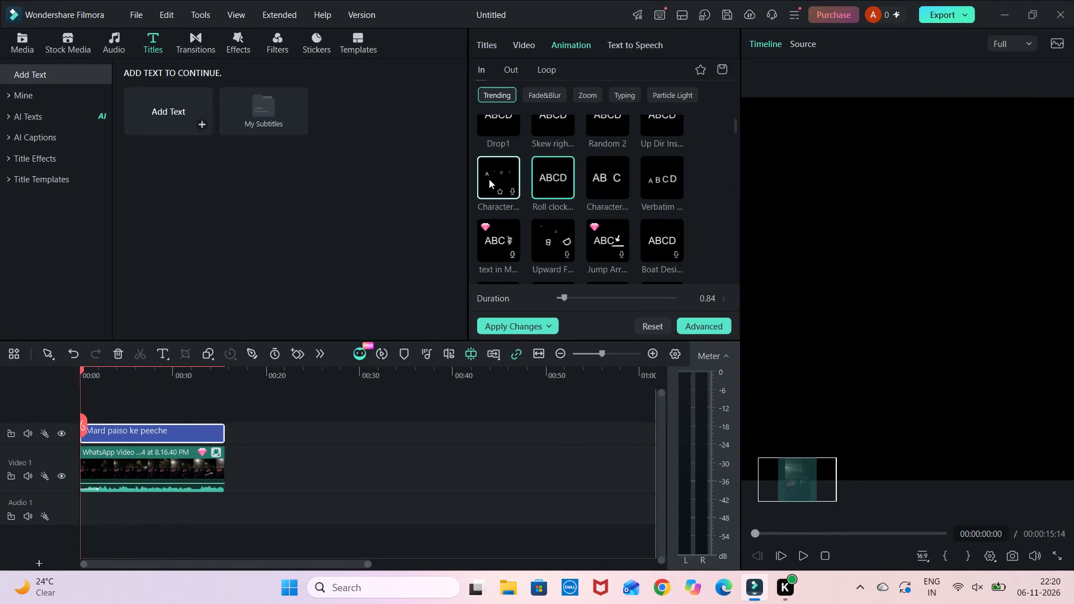
{"action": "left_click", "coordinate": [621, 93]}
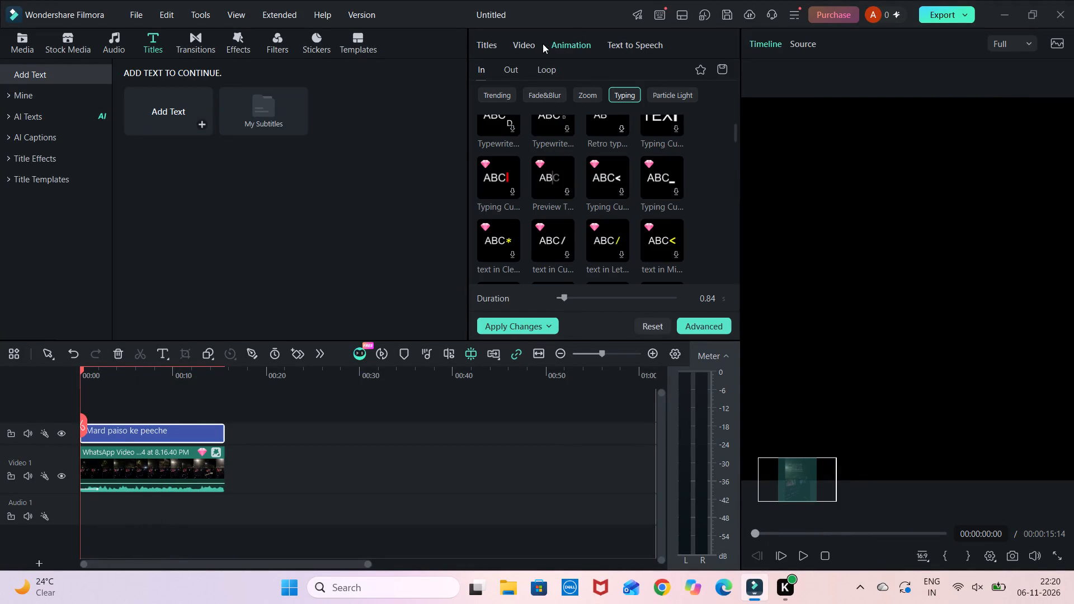
{"action": "scroll", "coordinate": [354, 381], "scroll_direction": "left", "scroll_amount": 1}
{"action": "left_click", "coordinate": [175, 461]}
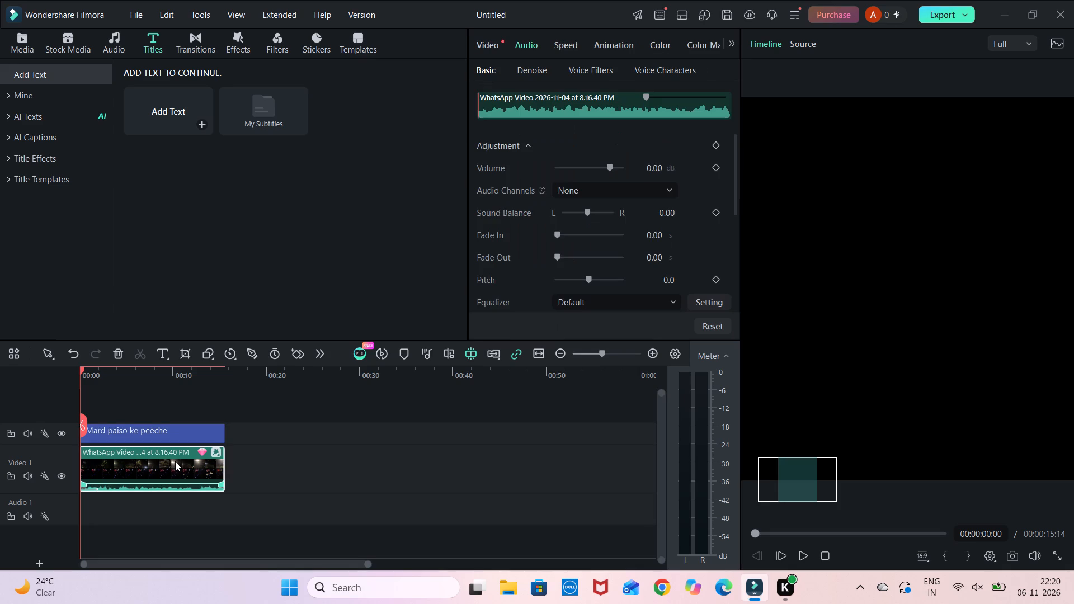
{"action": "left_click", "coordinate": [617, 43]}
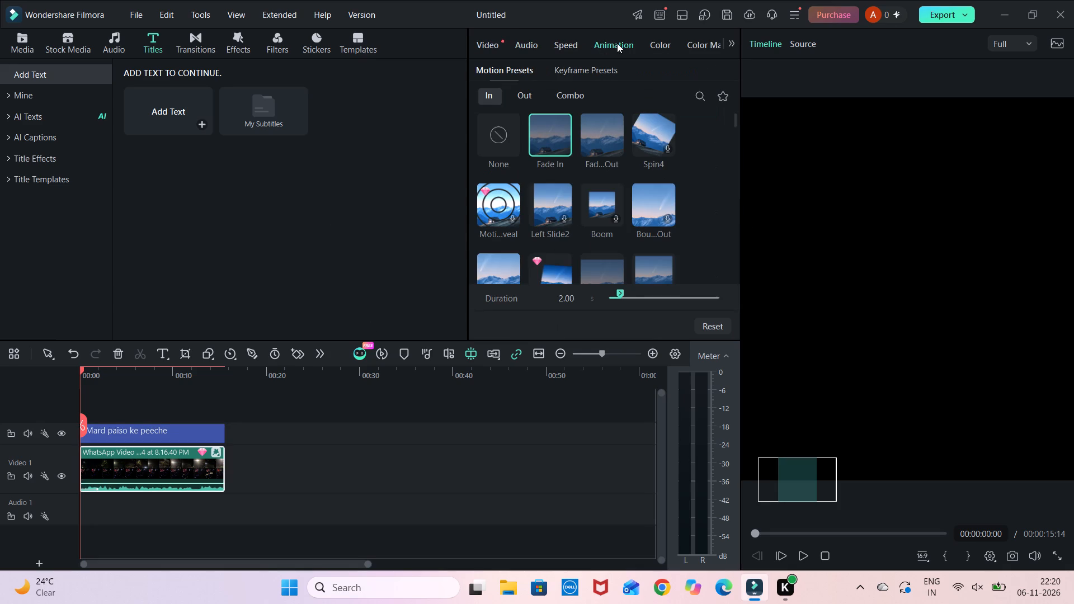
{"action": "left_click", "coordinate": [564, 47]}
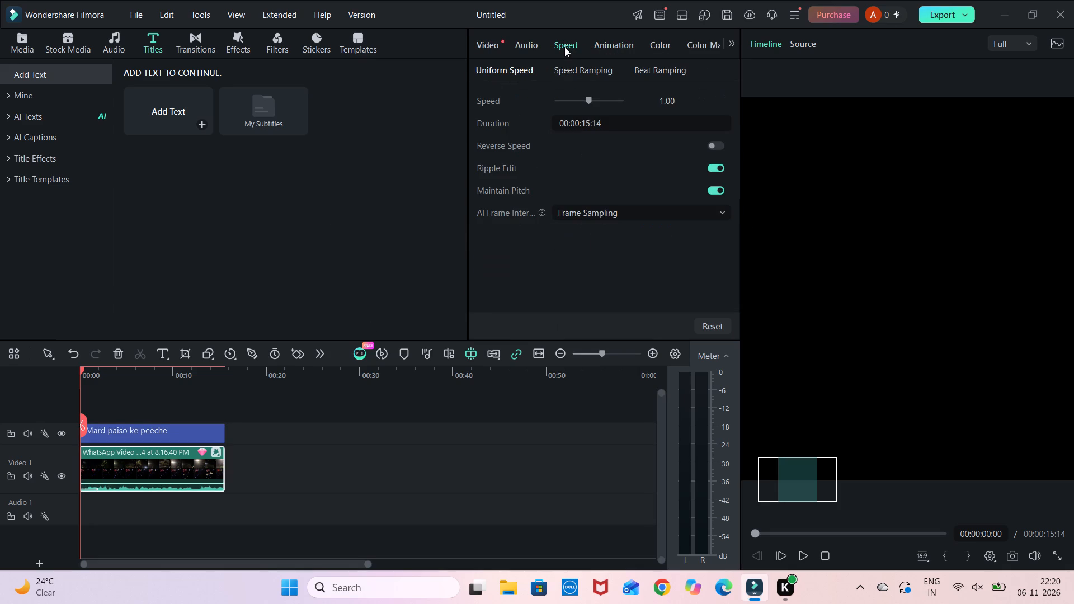
{"action": "left_click", "coordinate": [530, 46]}
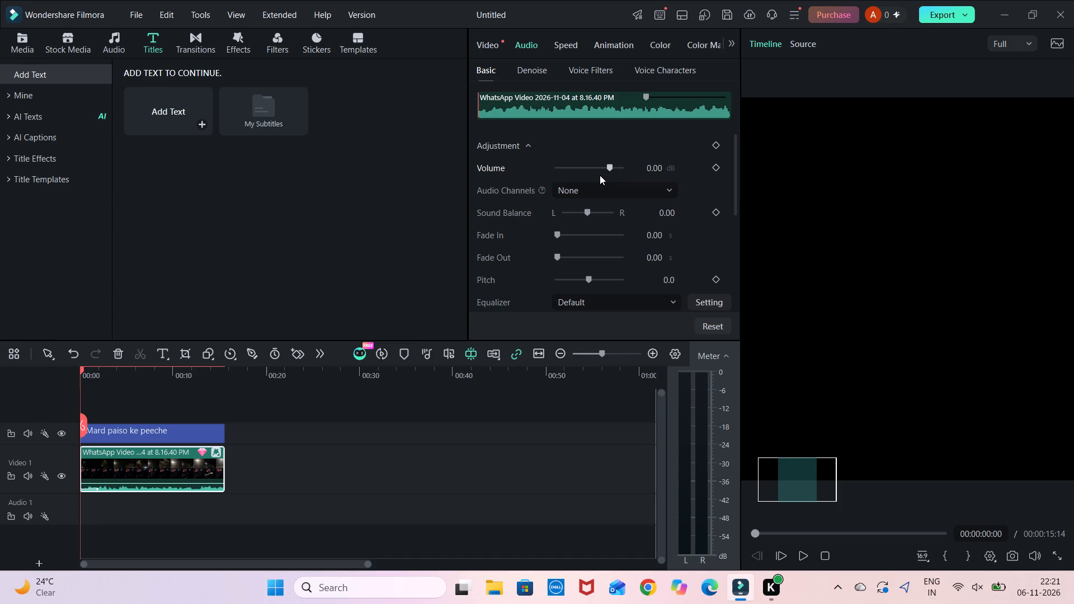
{"action": "scroll", "coordinate": [600, 175], "scroll_direction": "down", "scroll_amount": 1}
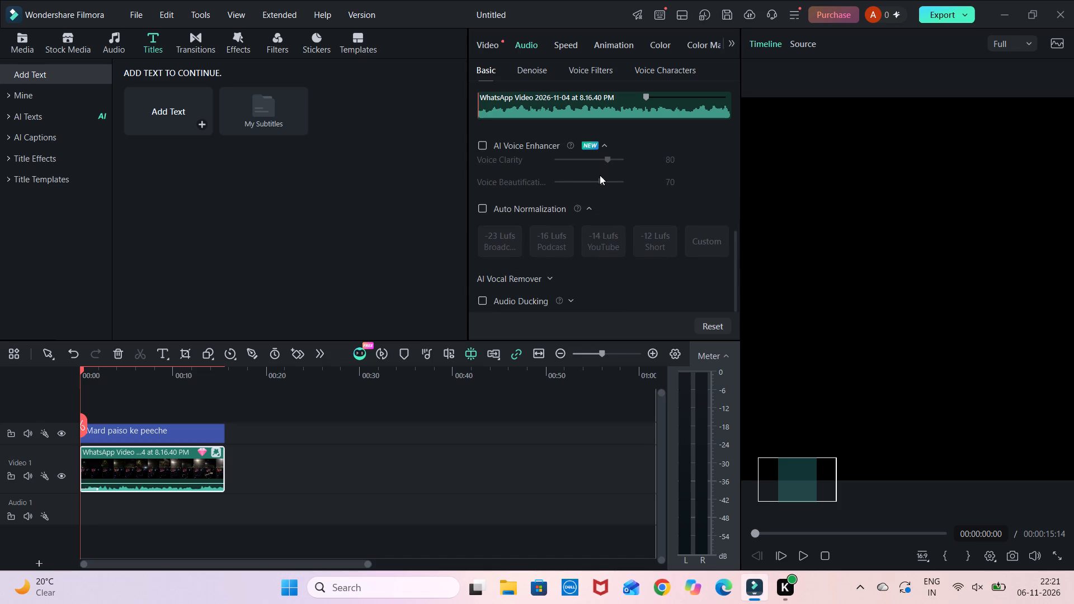
Open the filter library and play the sequence in short bursts from the start to about the six-second mark.
{"action": "left_click", "coordinate": [277, 47]}
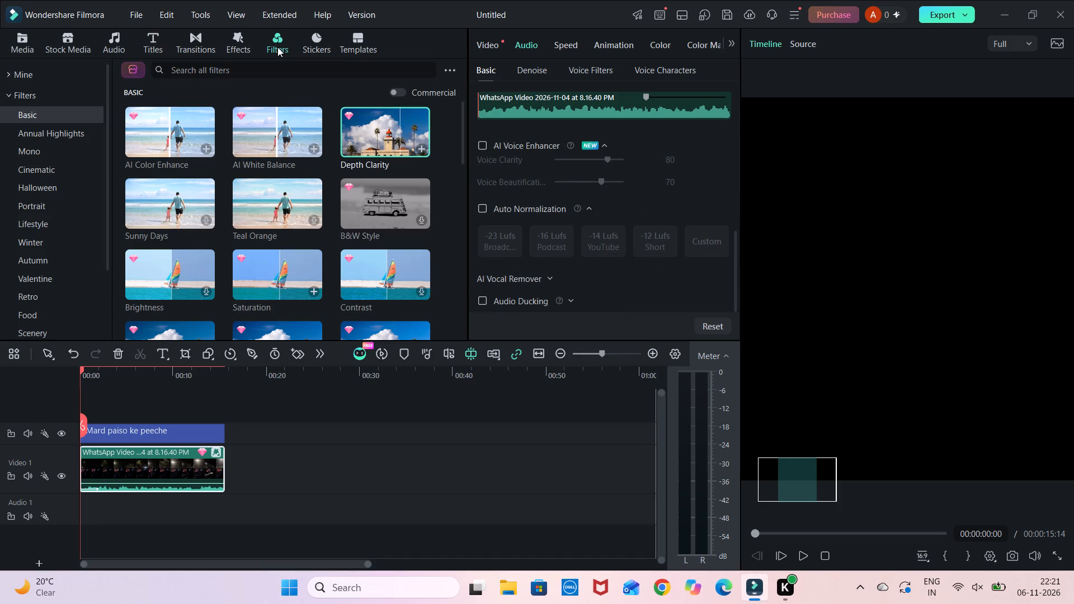
{"action": "left_click", "coordinate": [798, 557]}
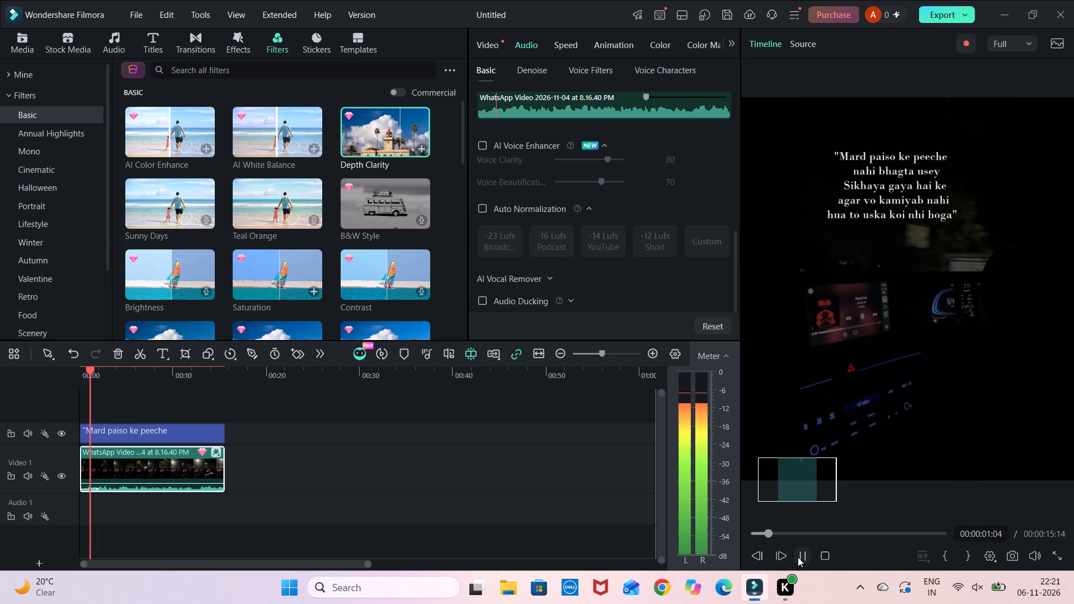
{"action": "left_click", "coordinate": [798, 557]}
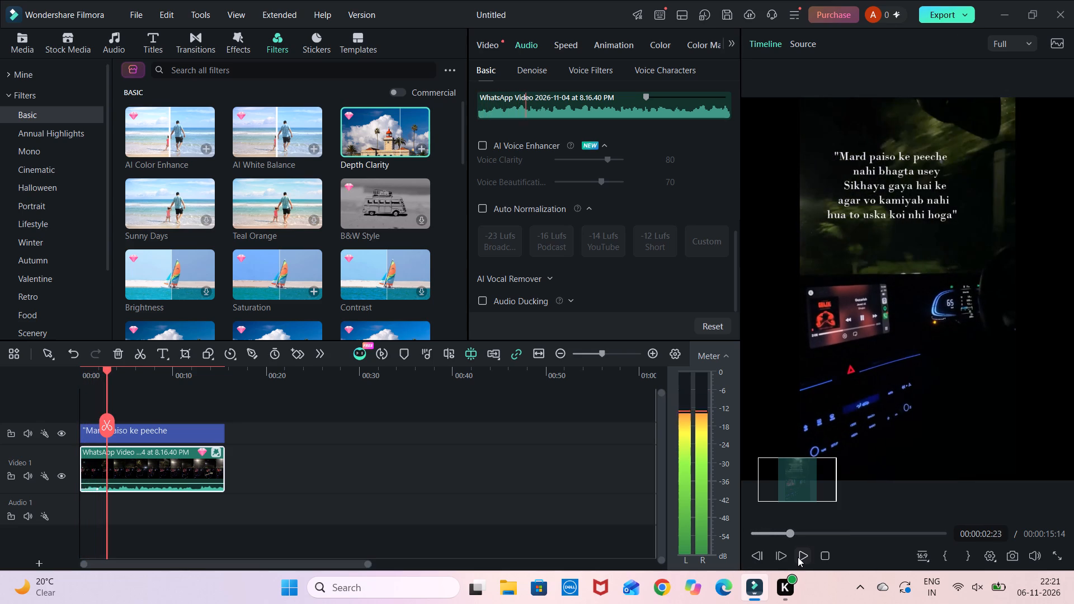
{"action": "left_click", "coordinate": [798, 557]}
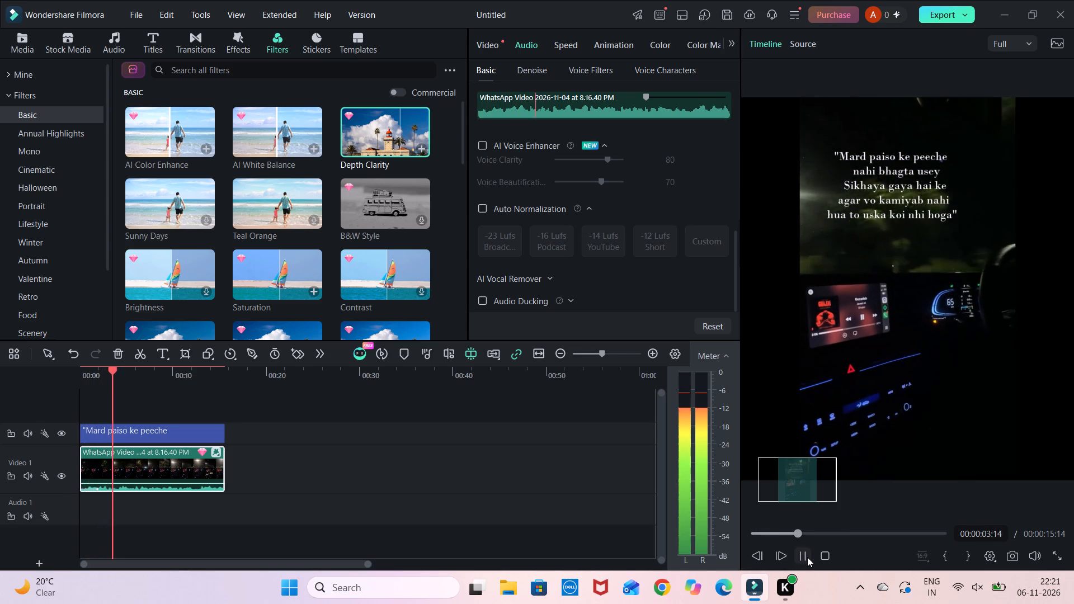
{"action": "left_click", "coordinate": [807, 557]}
{"action": "left_click", "coordinate": [807, 557]}
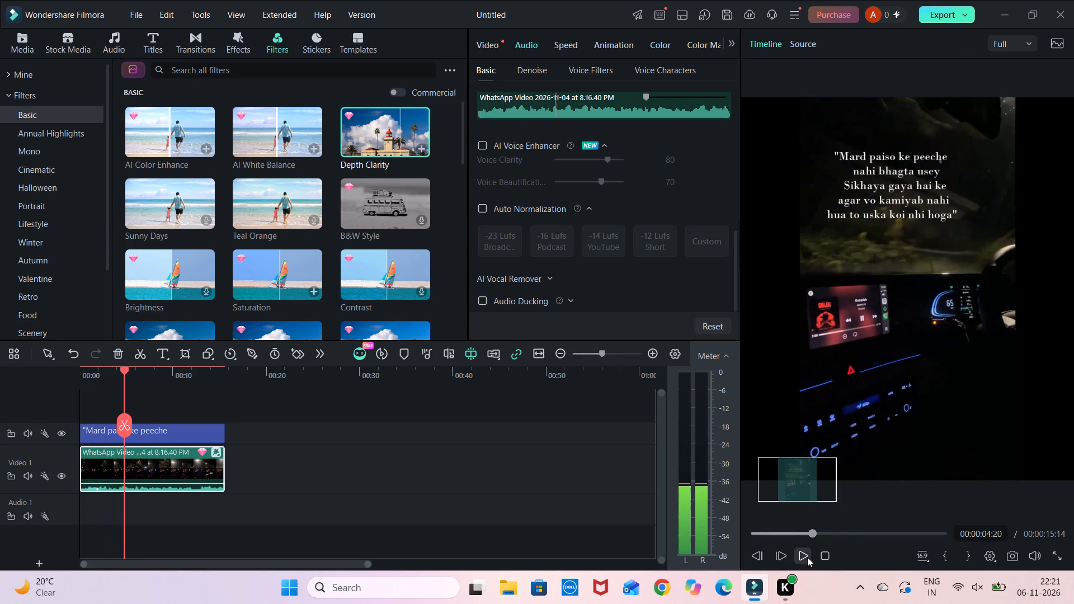
{"action": "left_click", "coordinate": [807, 557]}
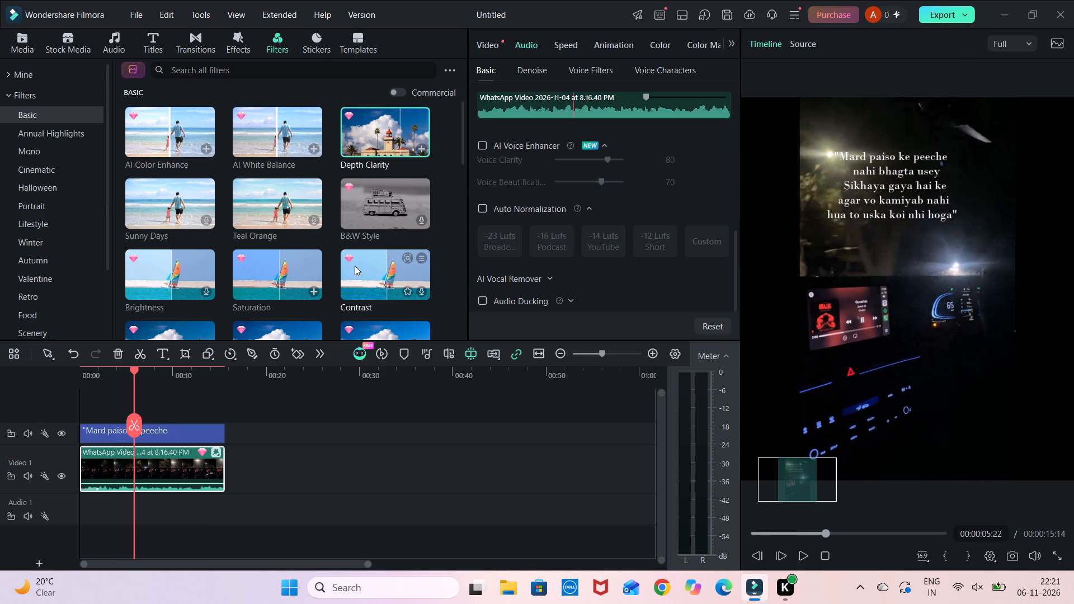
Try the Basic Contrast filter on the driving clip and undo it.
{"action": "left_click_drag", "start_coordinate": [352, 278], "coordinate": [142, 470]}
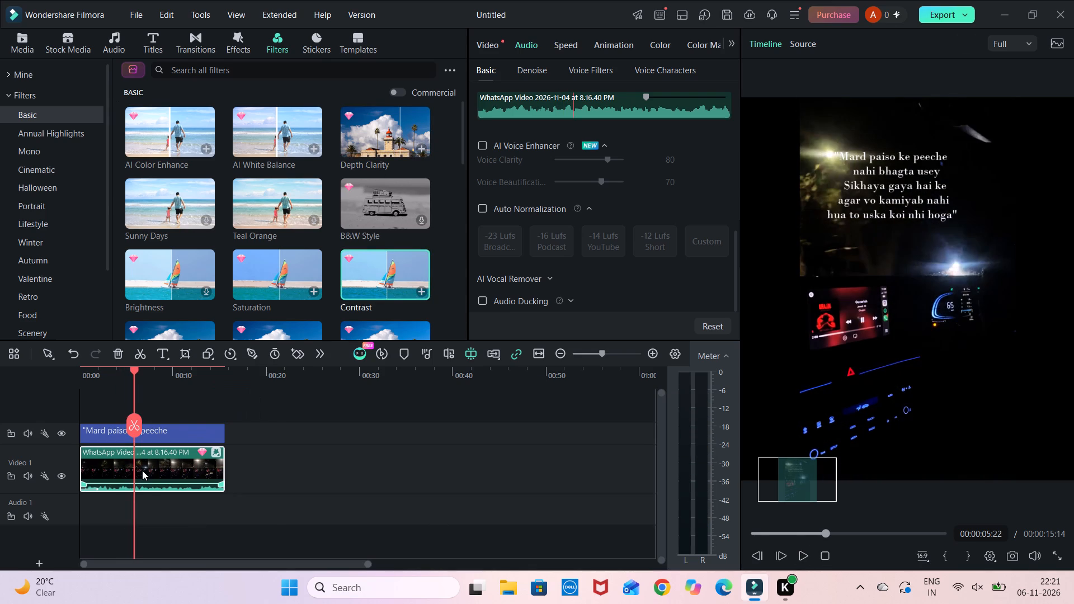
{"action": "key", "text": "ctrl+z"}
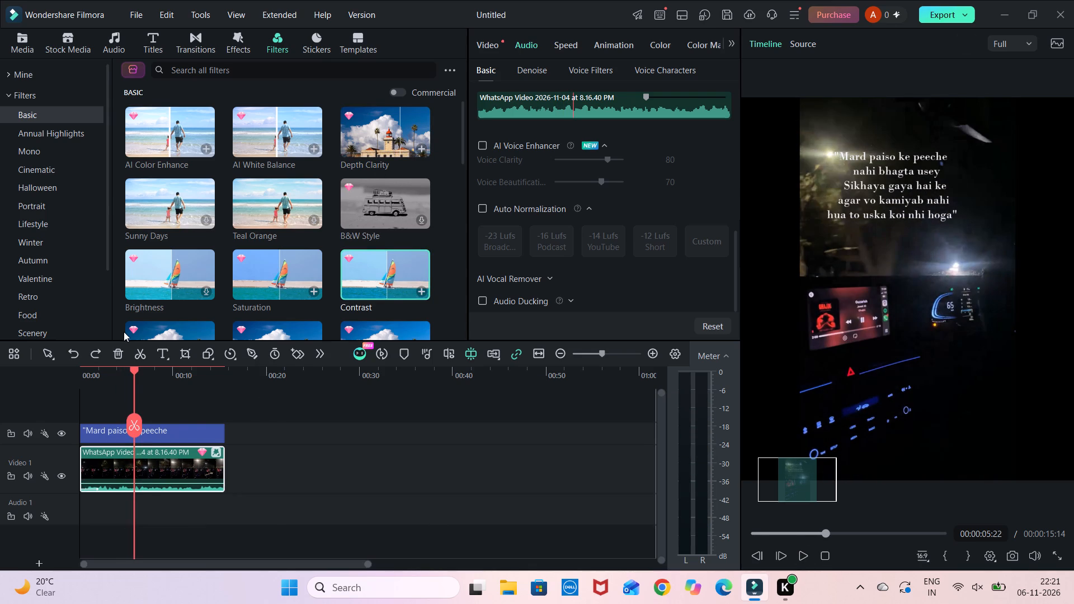
Apply the Basic Sunny Days filter to the driving clip and play the sequence from the start to review it.
{"action": "left_click_drag", "start_coordinate": [157, 206], "coordinate": [157, 216]}
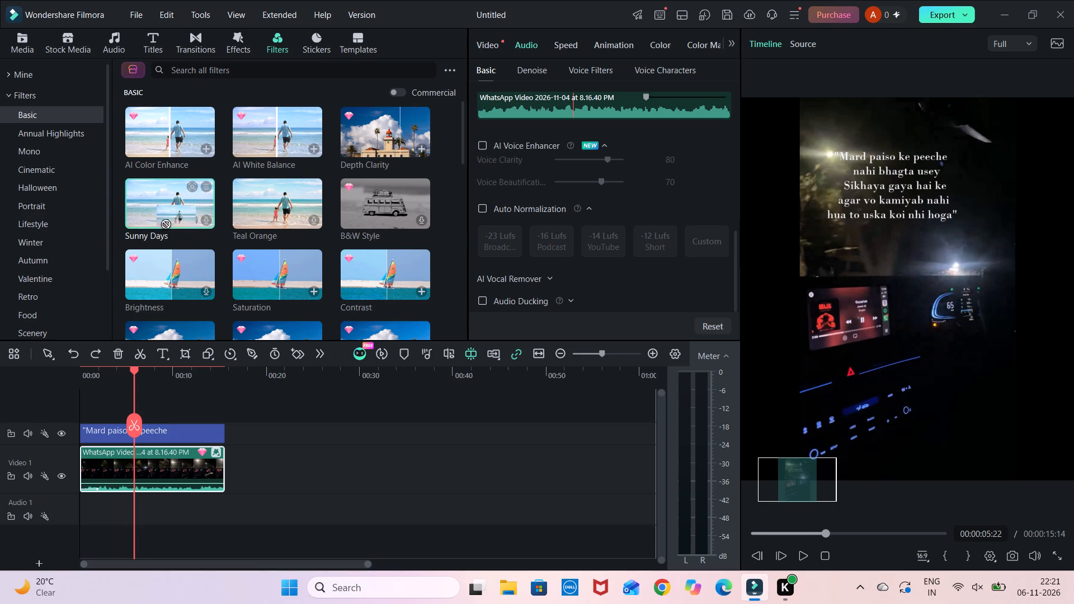
{"action": "left_click_drag", "start_coordinate": [157, 216], "coordinate": [108, 464]}
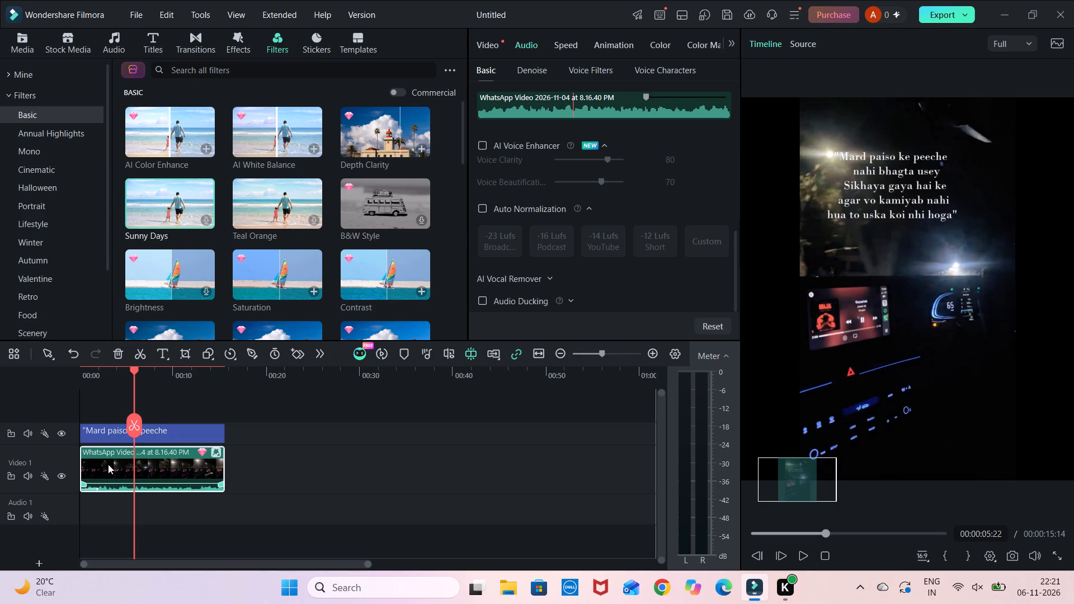
{"action": "left_click", "coordinate": [758, 537]}
{"action": "left_click", "coordinate": [799, 553]}
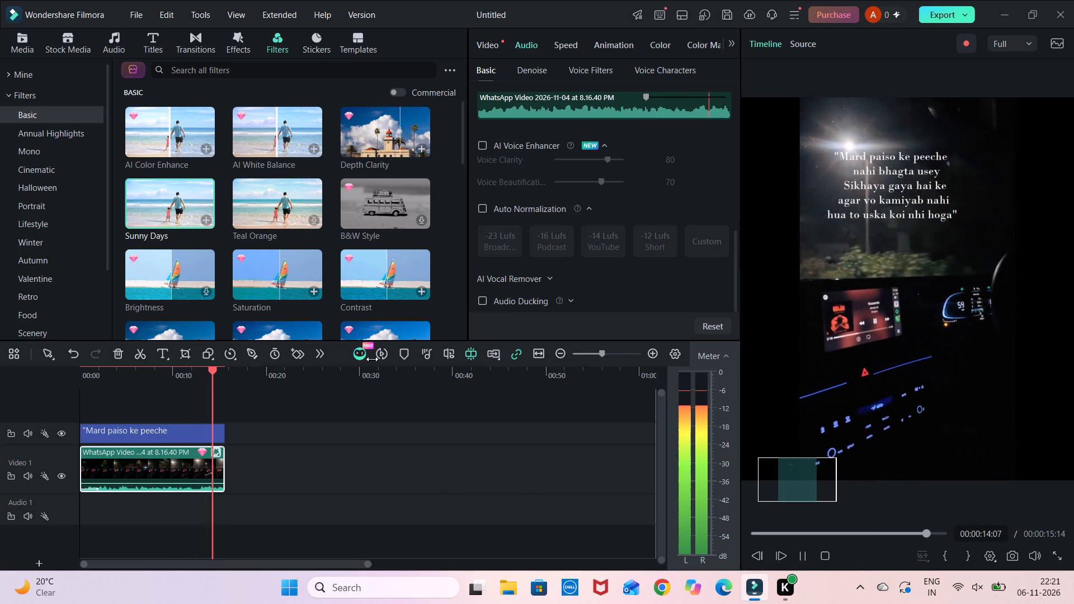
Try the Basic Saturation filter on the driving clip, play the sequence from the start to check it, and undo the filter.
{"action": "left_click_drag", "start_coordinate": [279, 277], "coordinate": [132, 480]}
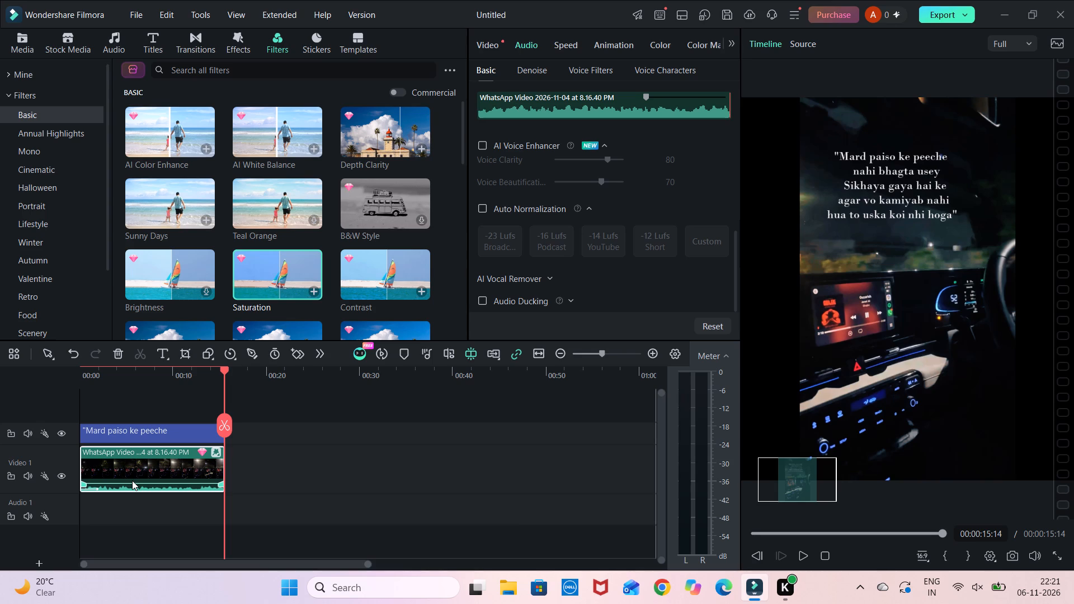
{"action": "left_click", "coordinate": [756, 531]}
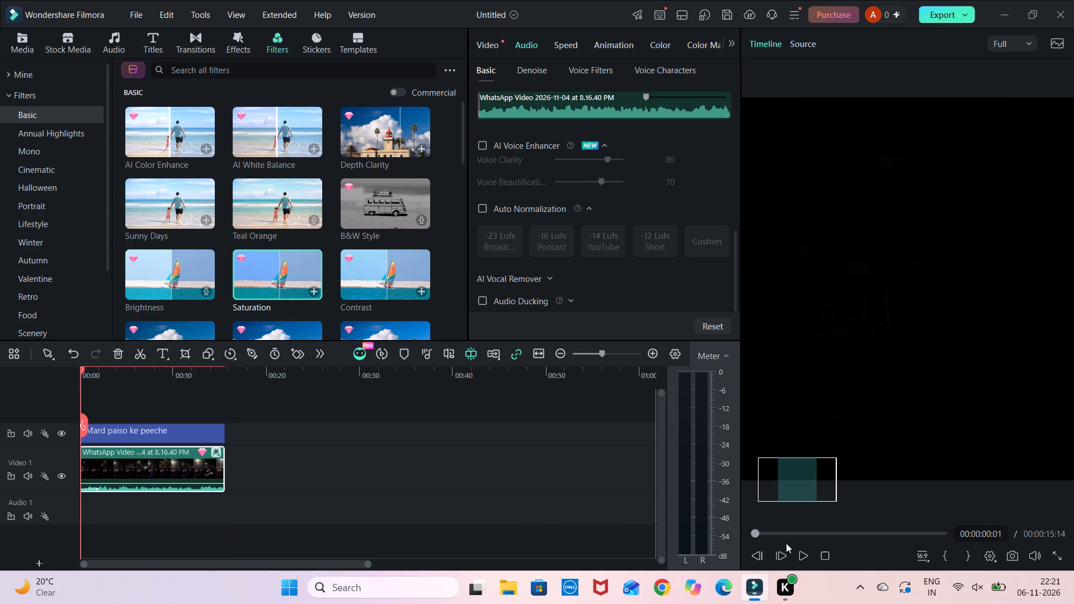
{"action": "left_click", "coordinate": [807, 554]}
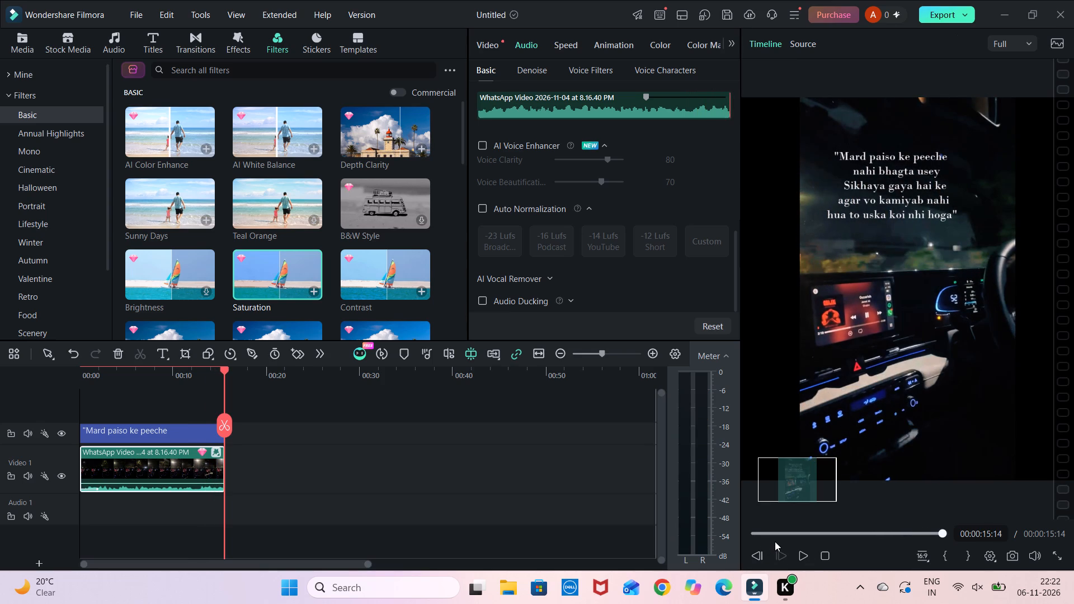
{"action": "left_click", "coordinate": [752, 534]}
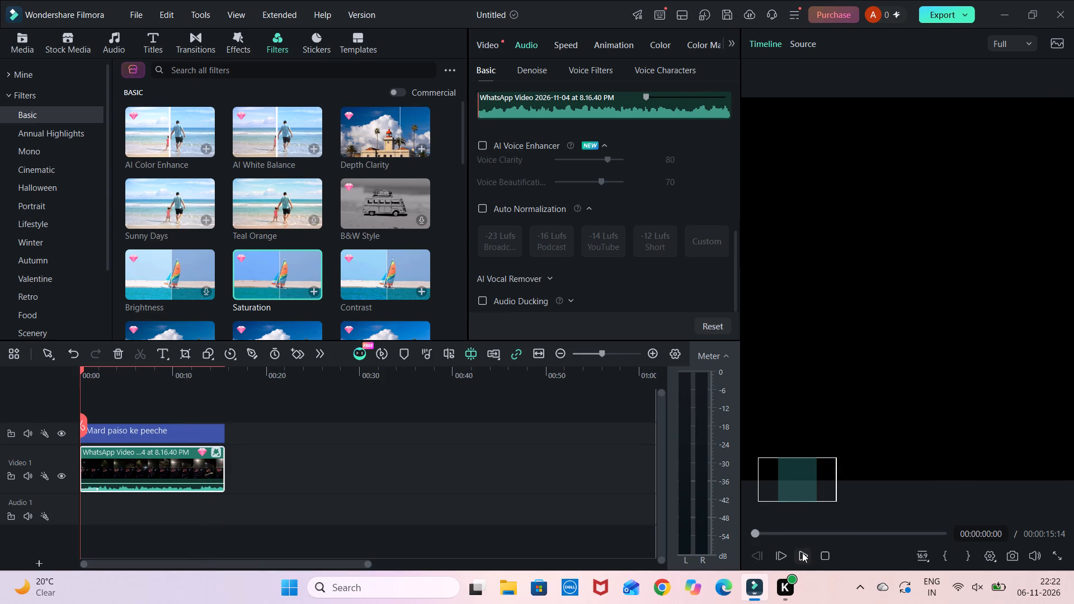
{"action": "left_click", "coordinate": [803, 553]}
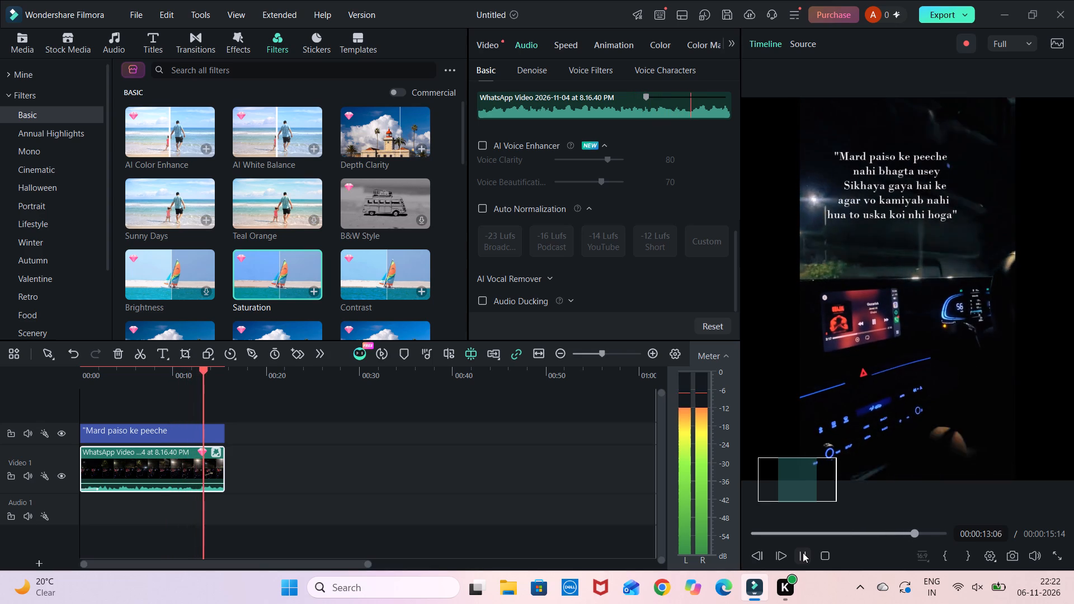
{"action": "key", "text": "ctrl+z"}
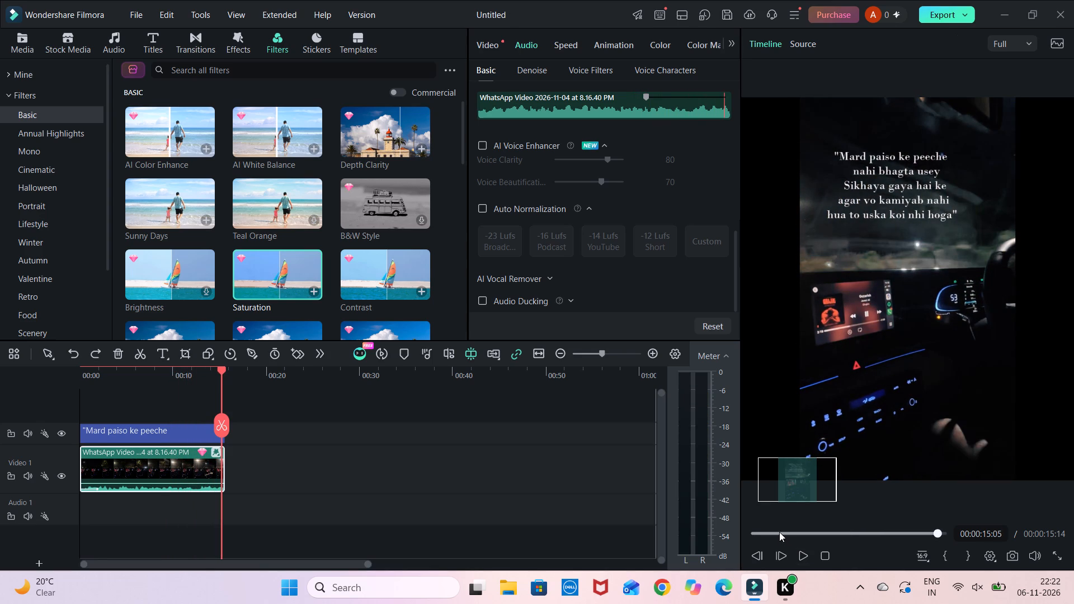
Replay the sequence from the start while browsing the Basic and Annual Highlights filters.
{"action": "left_click_drag", "start_coordinate": [779, 532], "coordinate": [752, 536]}
{"action": "left_click", "coordinate": [807, 562]}
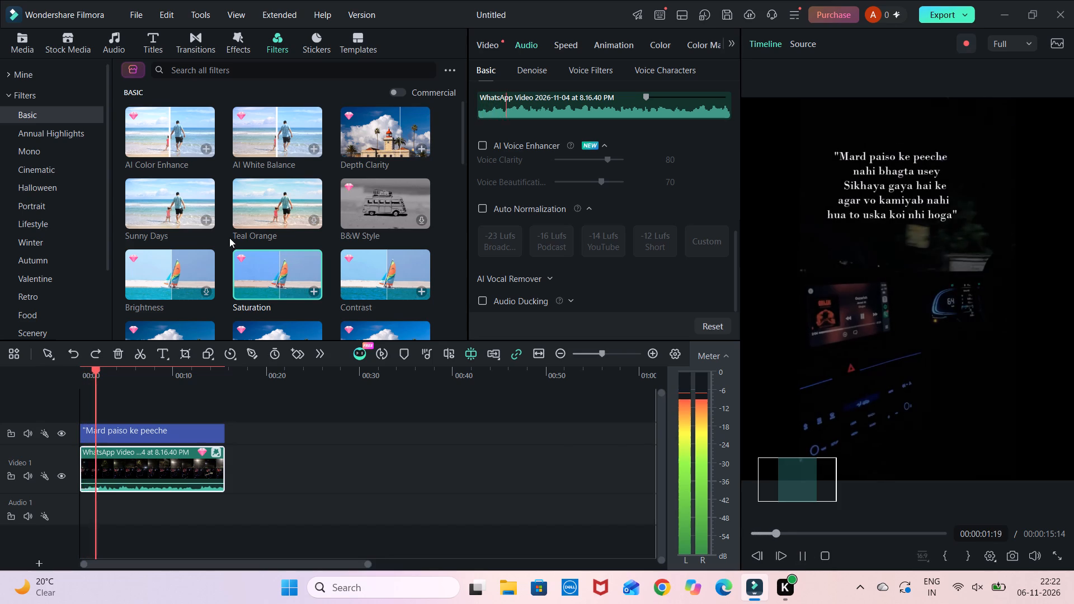
{"action": "scroll", "coordinate": [229, 238], "scroll_direction": "down", "scroll_amount": 1}
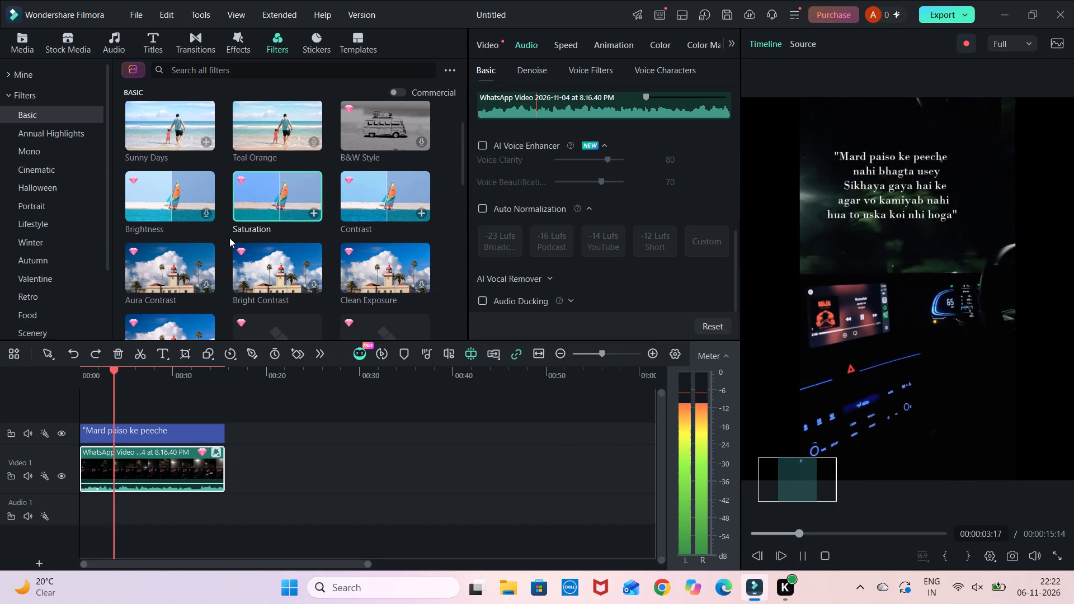
{"action": "scroll", "coordinate": [229, 238], "scroll_direction": "down", "scroll_amount": 1}
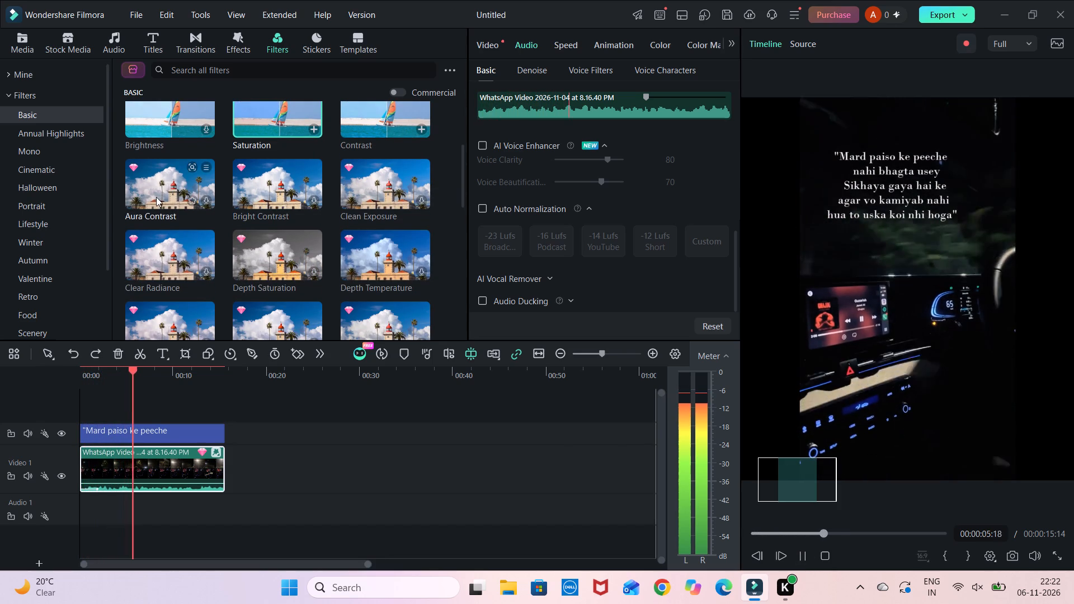
{"action": "scroll", "coordinate": [288, 285], "scroll_direction": "down", "scroll_amount": 1}
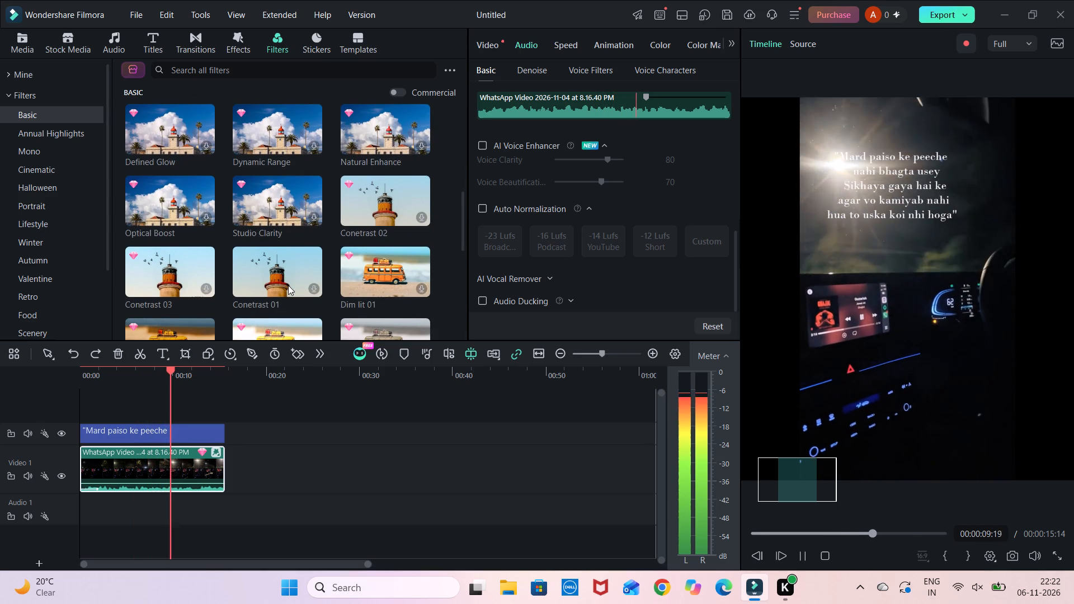
{"action": "scroll", "coordinate": [288, 285], "scroll_direction": "down", "scroll_amount": 1}
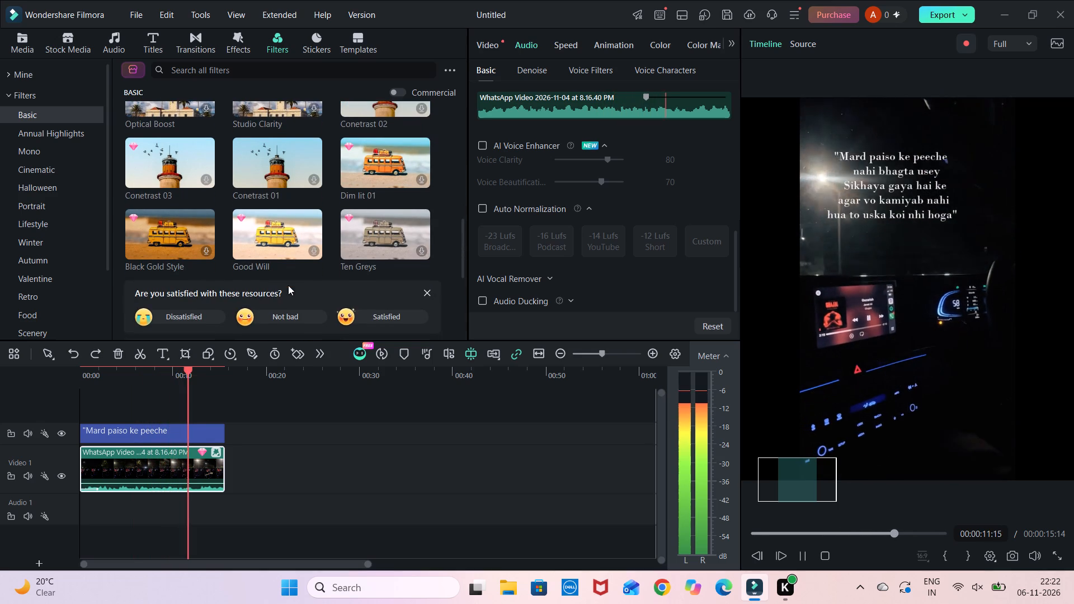
{"action": "scroll", "coordinate": [288, 285], "scroll_direction": "down", "scroll_amount": 2}
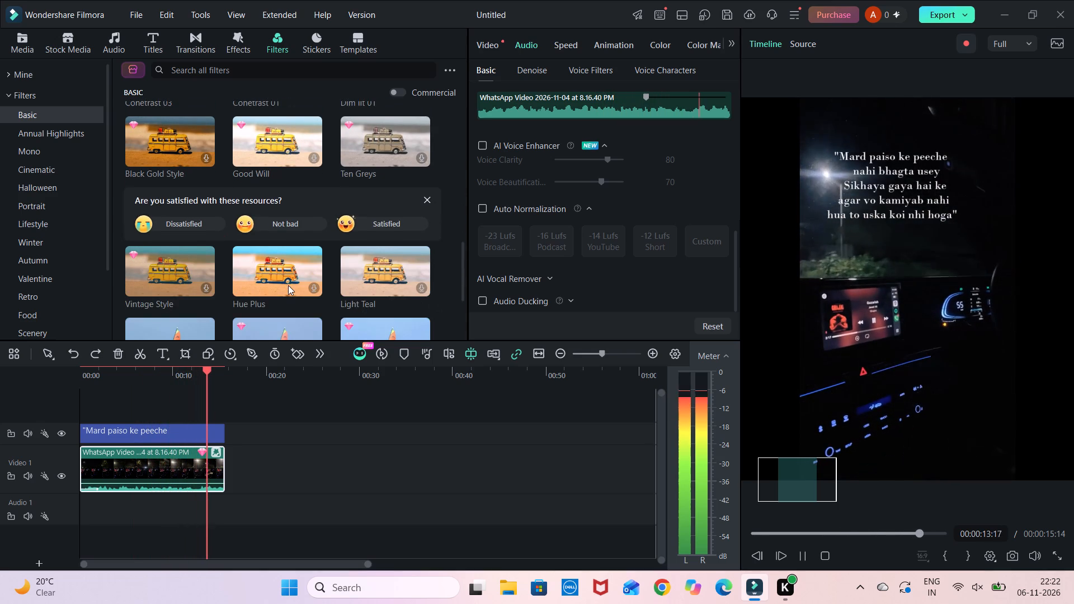
{"action": "scroll", "coordinate": [288, 285], "scroll_direction": "down", "scroll_amount": 1}
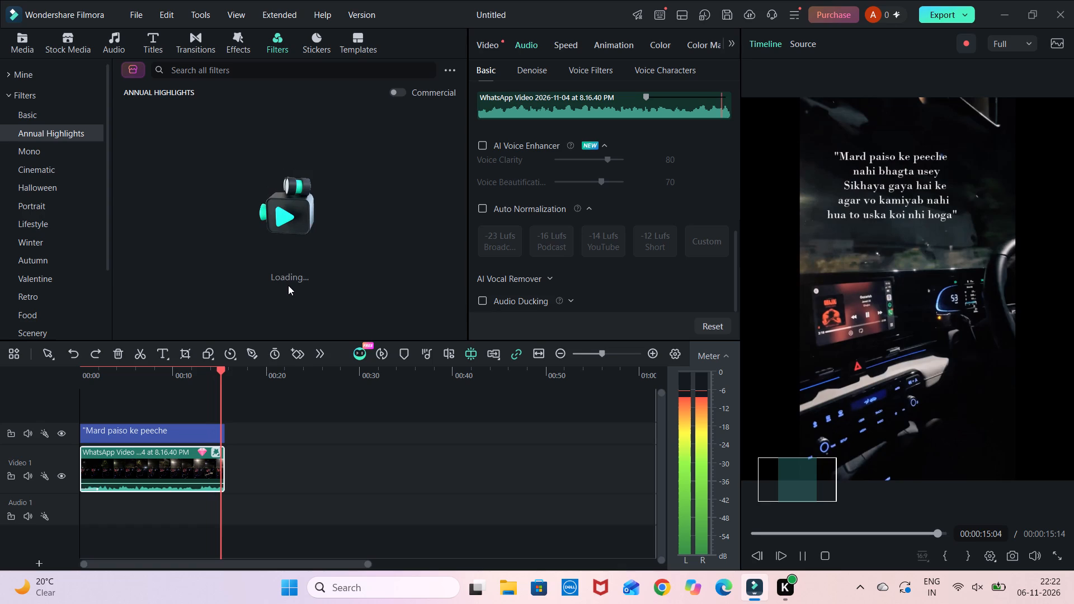
{"action": "scroll", "coordinate": [288, 285], "scroll_direction": "down", "scroll_amount": 1}
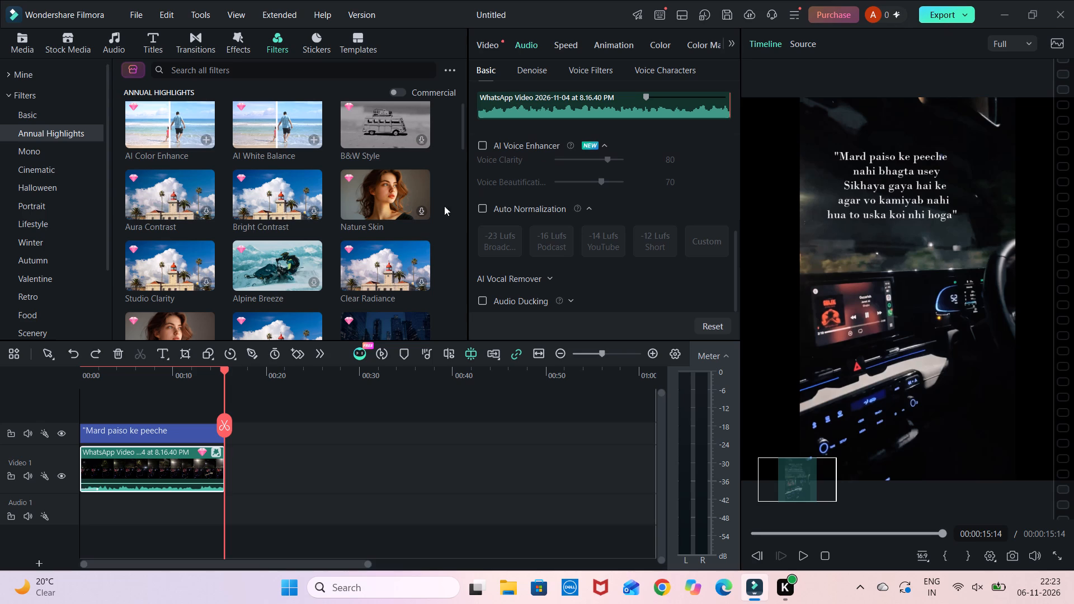
Add the trending Fade Dissolve Up transition at the start of the driving clip and return the playhead to the beginning.
{"action": "left_click", "coordinate": [197, 40]}
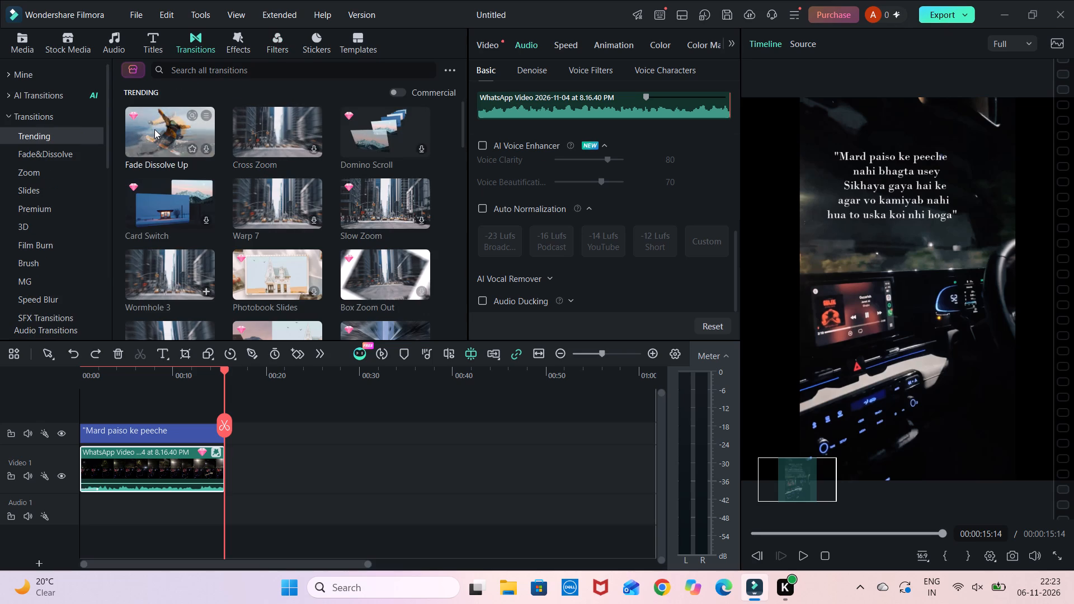
{"action": "left_click_drag", "start_coordinate": [154, 129], "coordinate": [73, 461]}
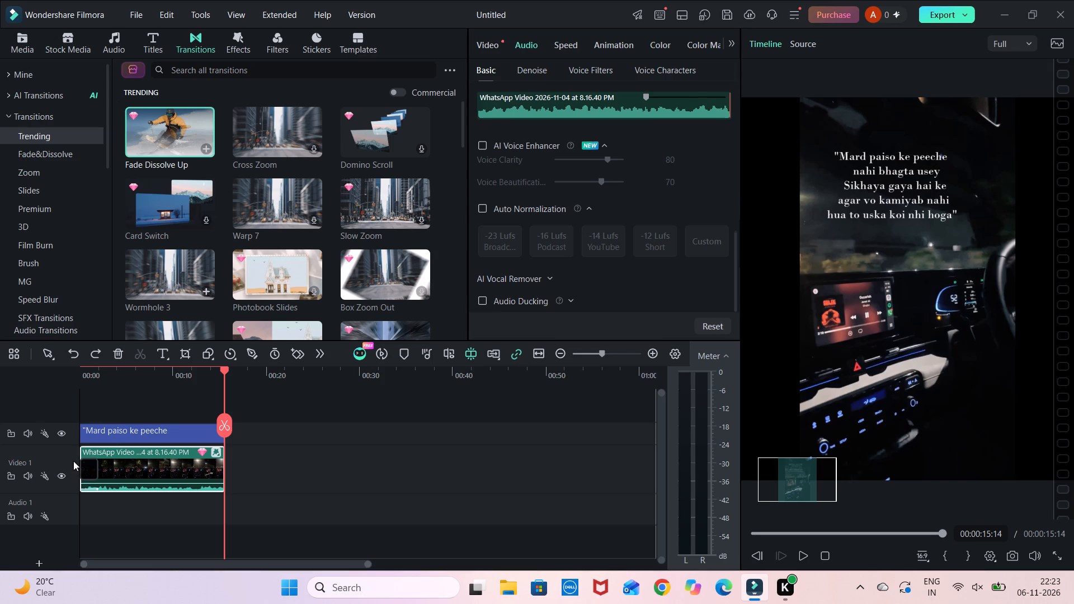
{"action": "left_click", "coordinate": [753, 531]}
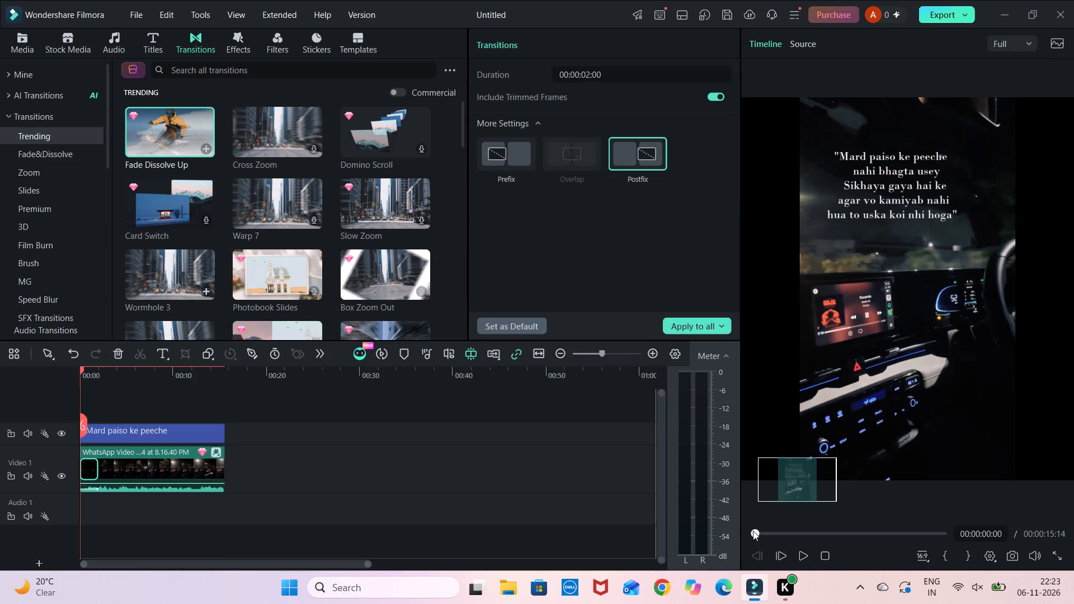
Play the sequence from the start to check the Fade Dissolve Up transition, and undo adding it.
{"action": "left_click", "coordinate": [802, 554]}
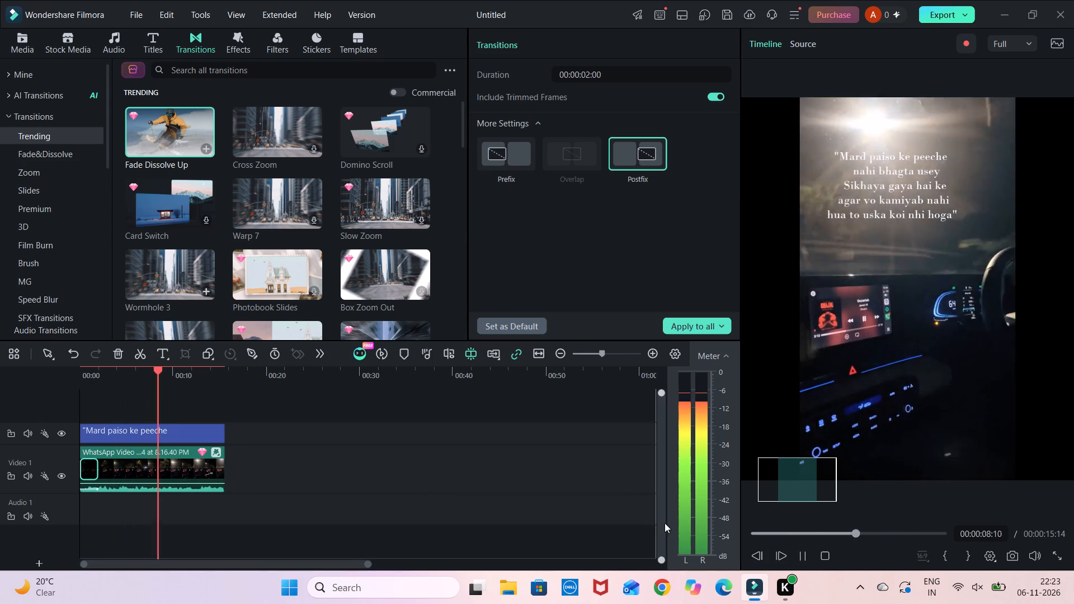
{"action": "key", "text": "ctrl+z"}
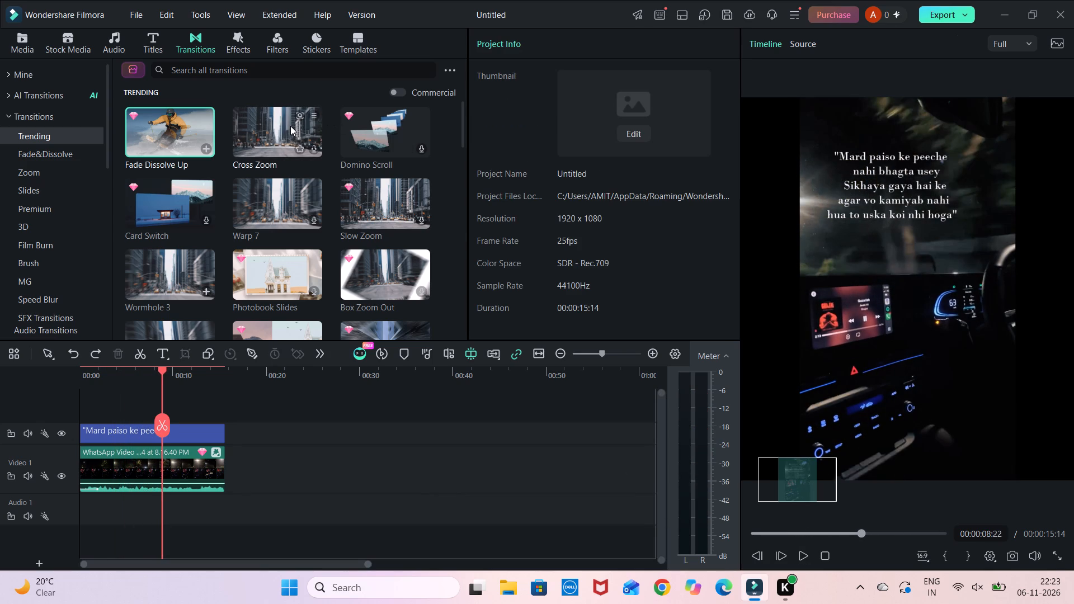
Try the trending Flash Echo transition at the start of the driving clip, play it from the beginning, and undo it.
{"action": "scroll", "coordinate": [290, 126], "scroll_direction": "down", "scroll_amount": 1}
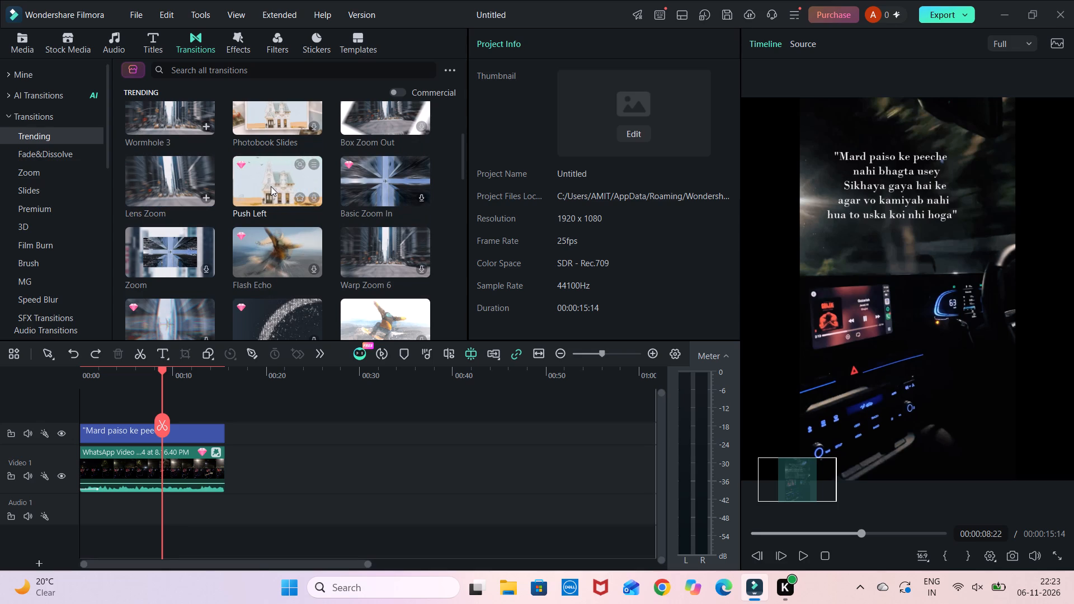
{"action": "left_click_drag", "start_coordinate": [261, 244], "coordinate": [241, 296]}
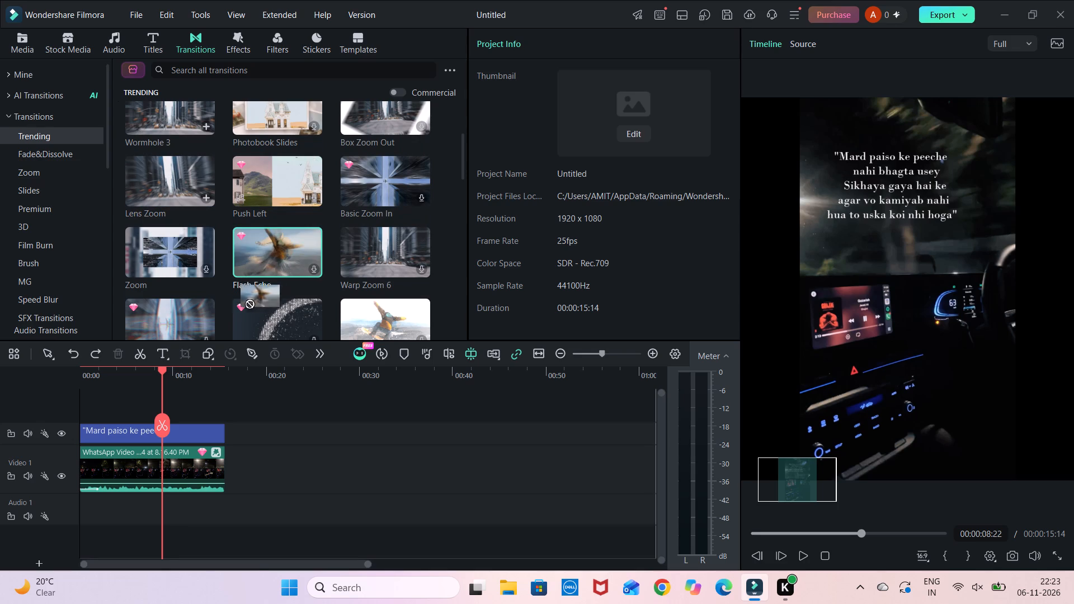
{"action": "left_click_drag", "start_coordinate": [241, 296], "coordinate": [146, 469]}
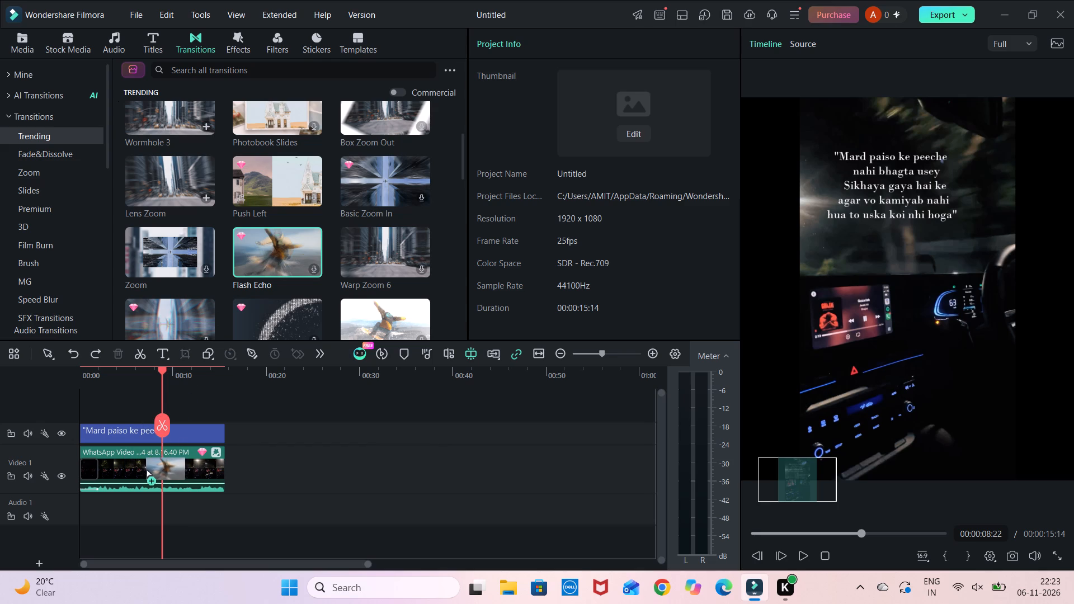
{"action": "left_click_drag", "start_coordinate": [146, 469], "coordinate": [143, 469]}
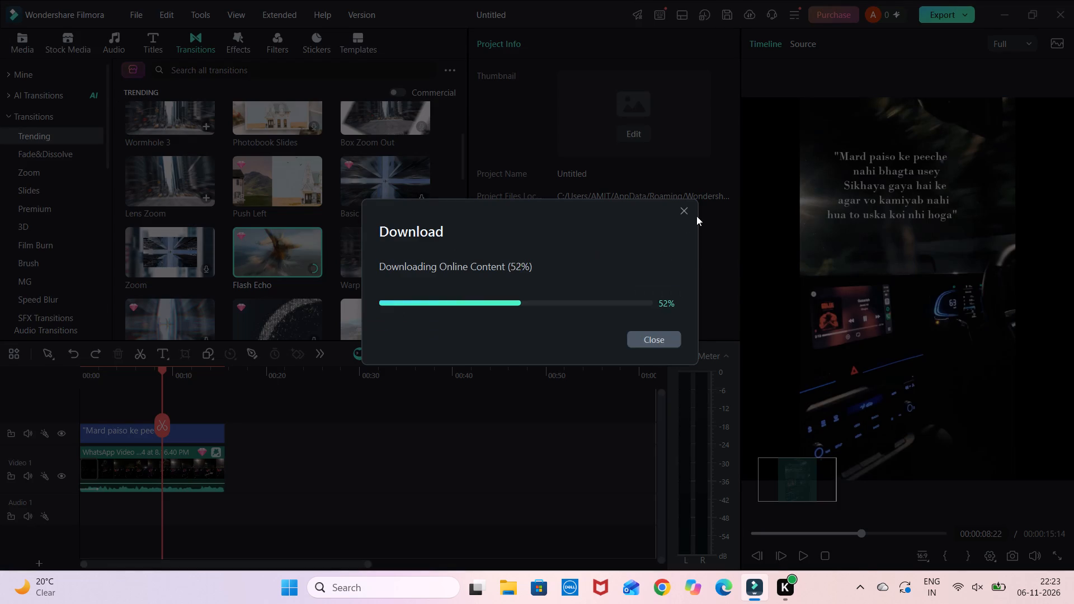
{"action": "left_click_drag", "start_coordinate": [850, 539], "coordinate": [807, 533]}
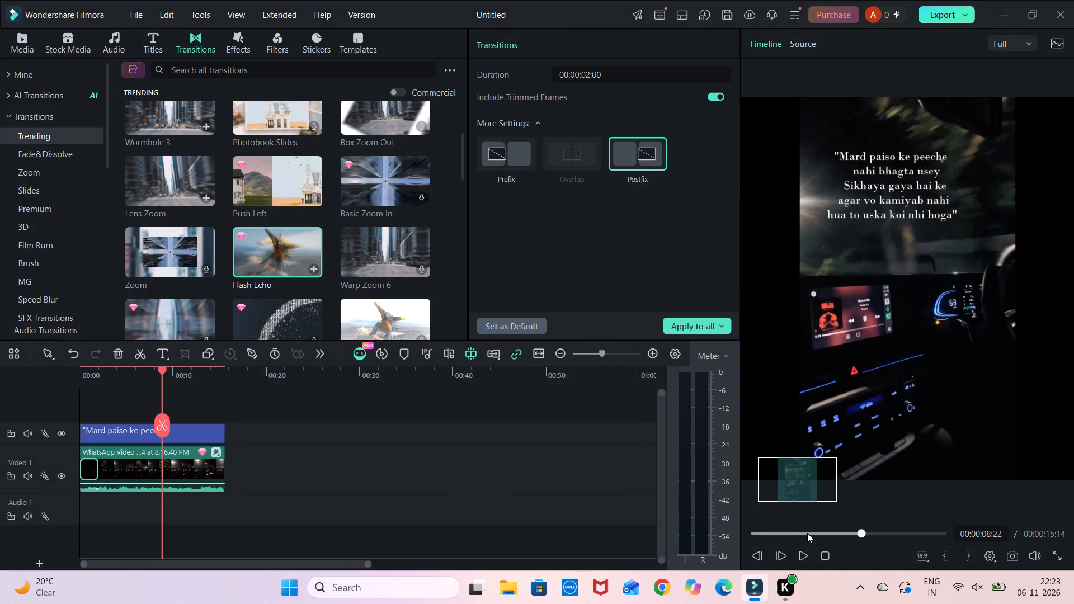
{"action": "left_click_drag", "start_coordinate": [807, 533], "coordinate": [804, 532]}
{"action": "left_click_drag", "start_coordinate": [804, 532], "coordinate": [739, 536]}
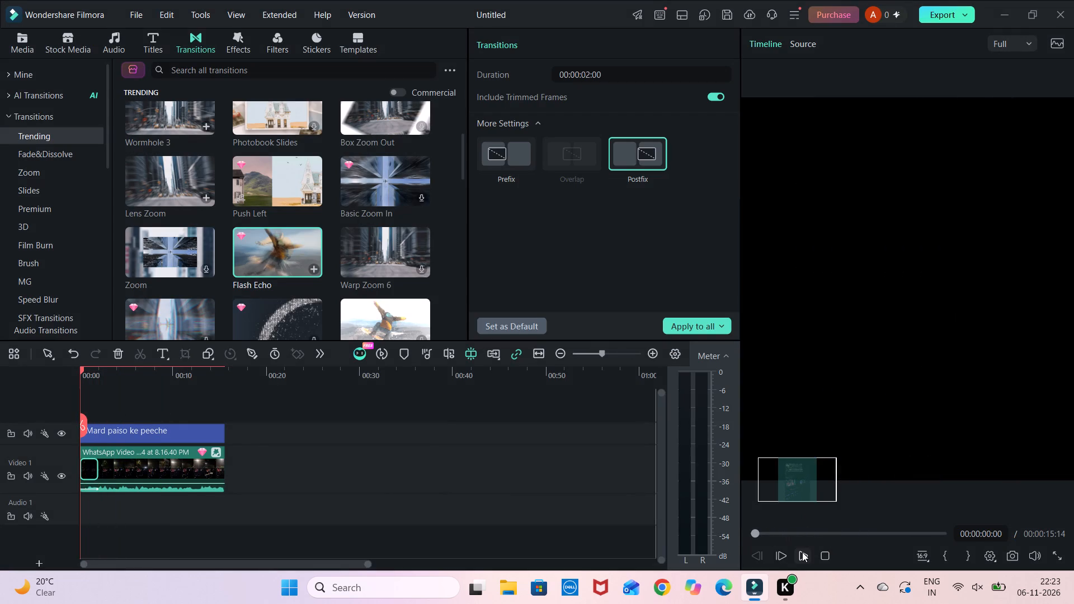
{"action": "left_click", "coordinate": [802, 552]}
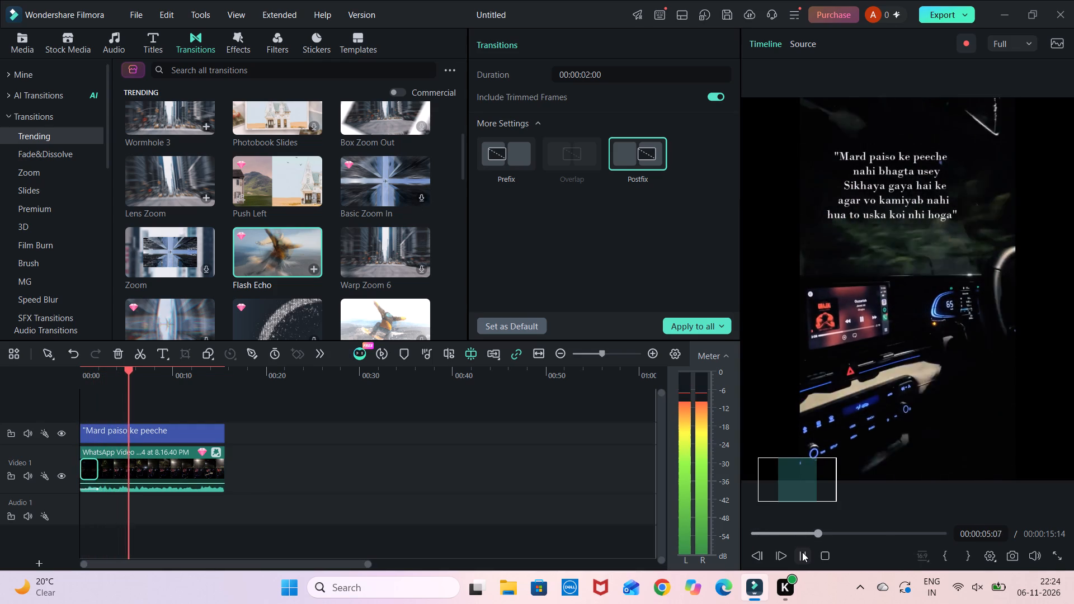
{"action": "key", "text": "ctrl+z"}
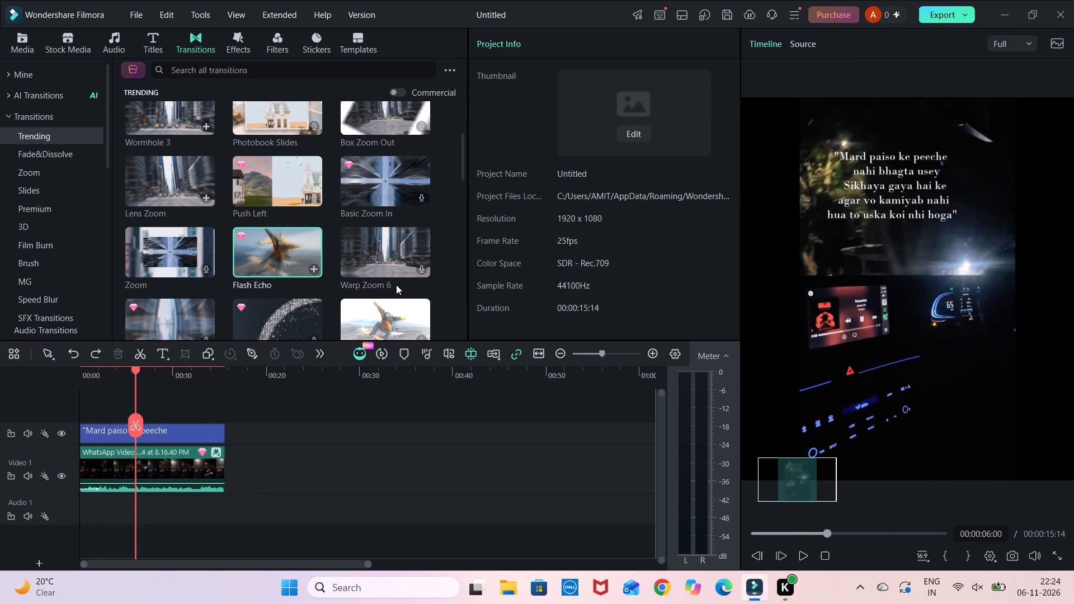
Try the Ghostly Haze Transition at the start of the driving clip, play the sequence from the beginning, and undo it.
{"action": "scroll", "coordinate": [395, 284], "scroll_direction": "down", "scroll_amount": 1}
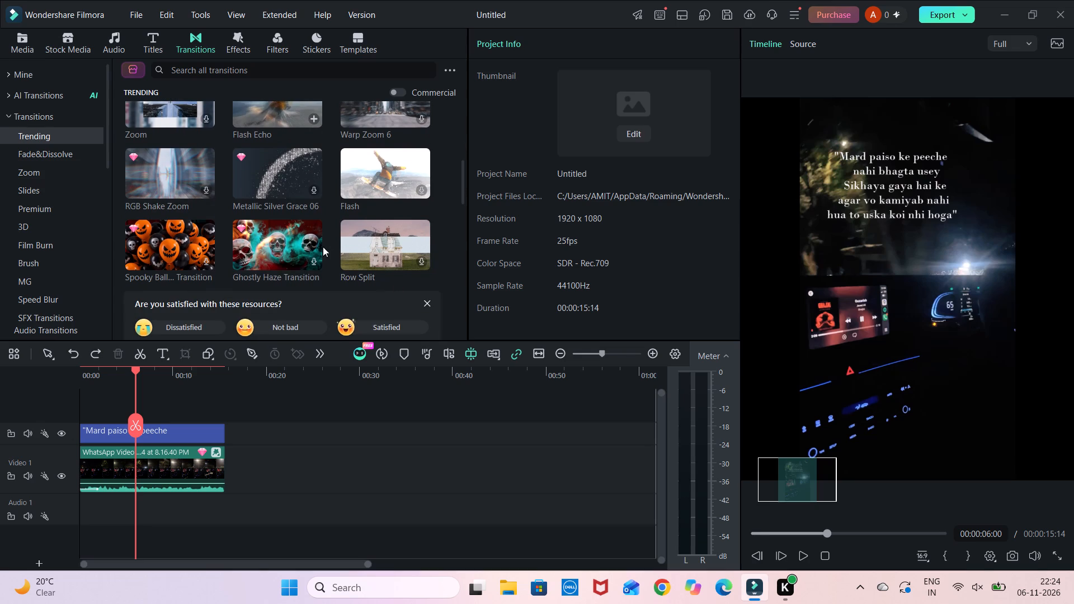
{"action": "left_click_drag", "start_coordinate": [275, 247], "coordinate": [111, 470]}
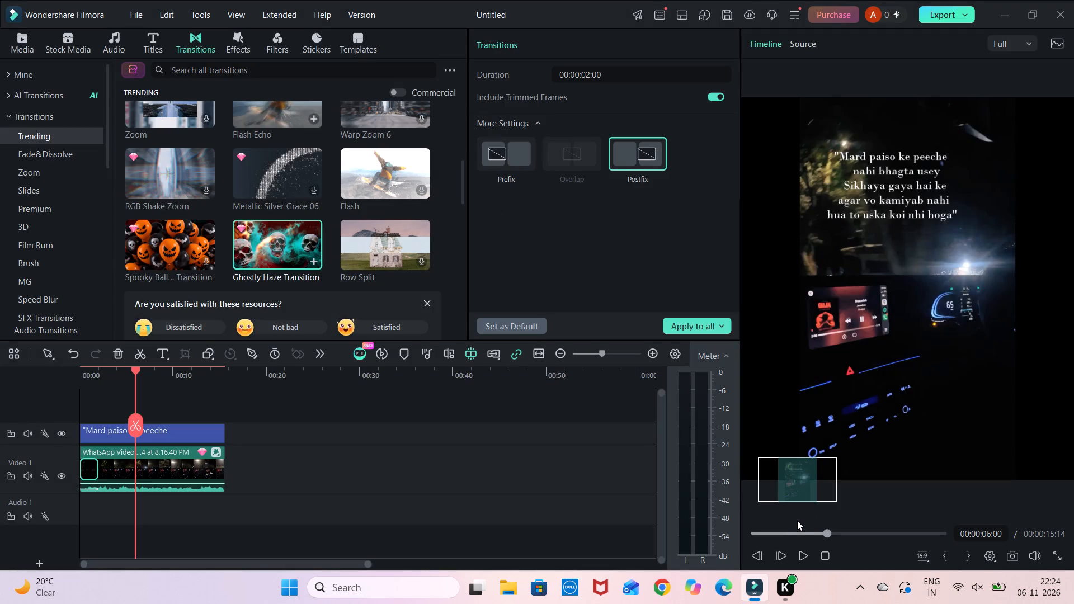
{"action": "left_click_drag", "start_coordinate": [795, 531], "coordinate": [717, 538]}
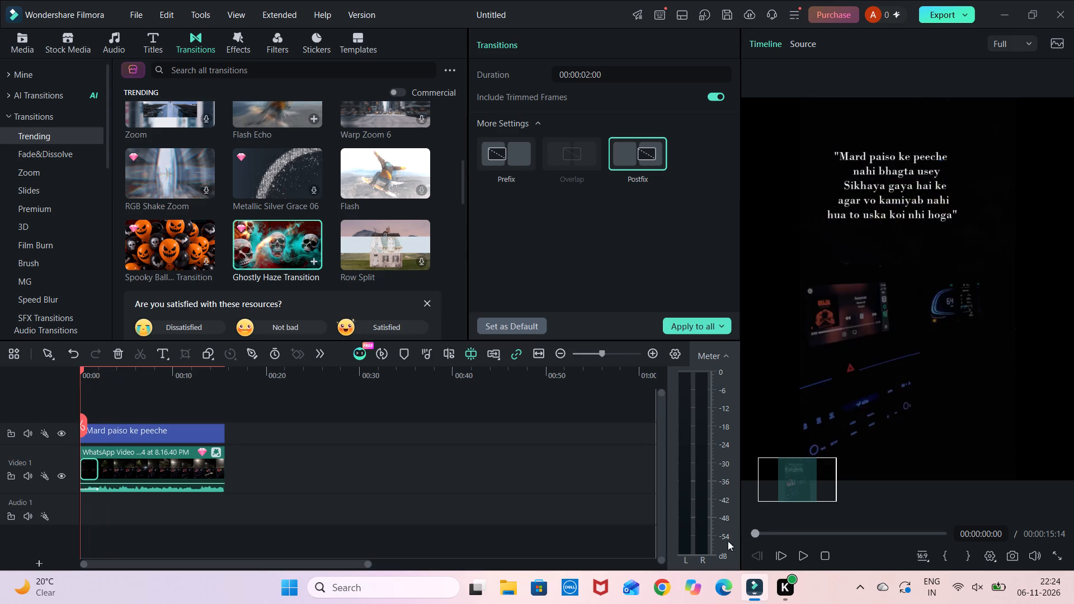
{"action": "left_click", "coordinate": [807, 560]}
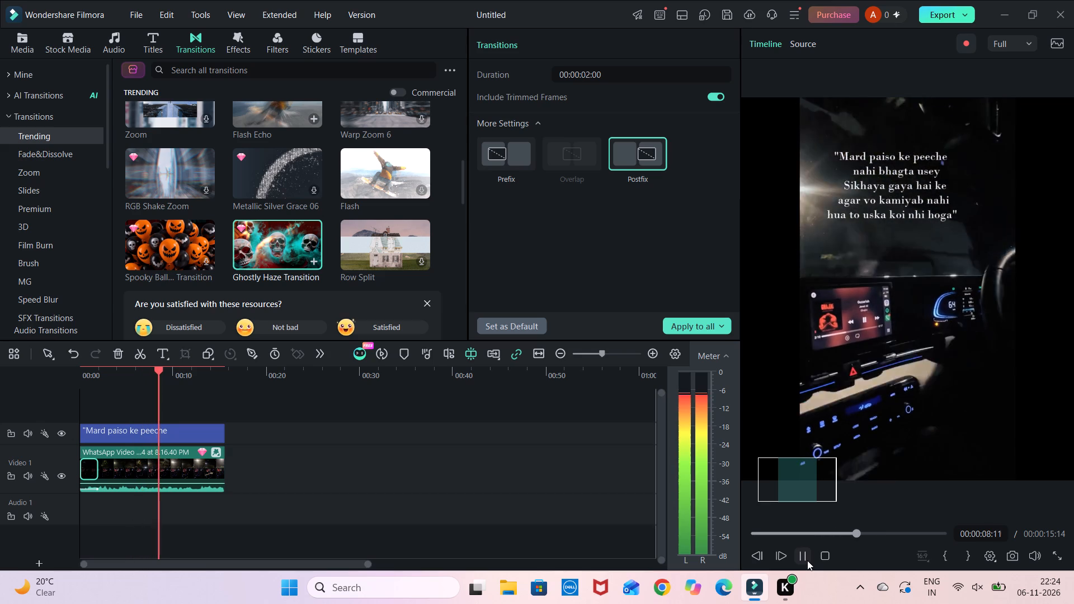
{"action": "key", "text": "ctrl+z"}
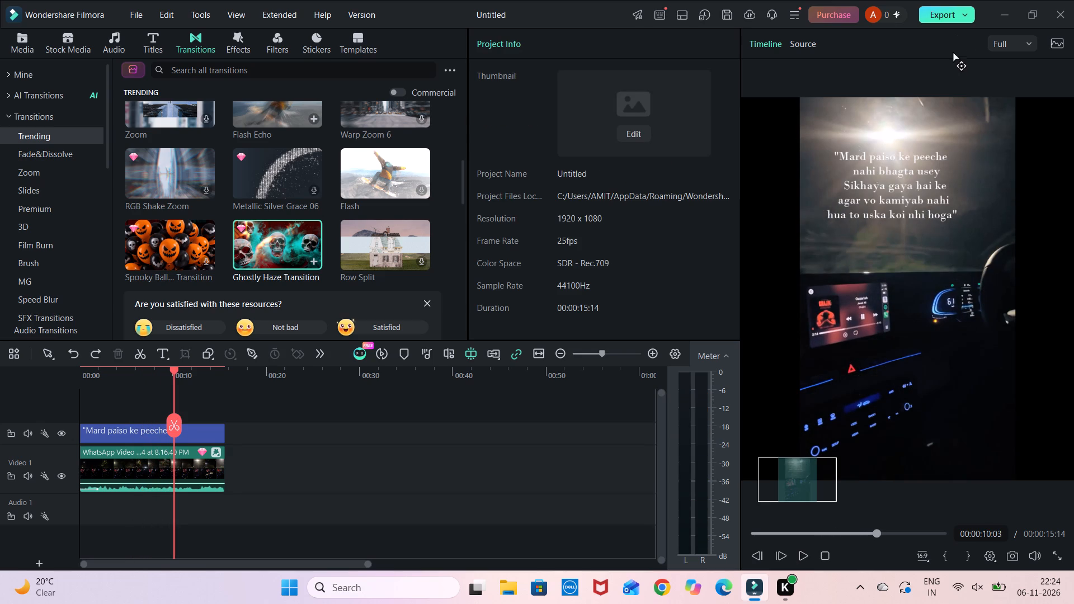
Open the export settings for the finished quote video.
{"action": "left_click", "coordinate": [936, 14]}
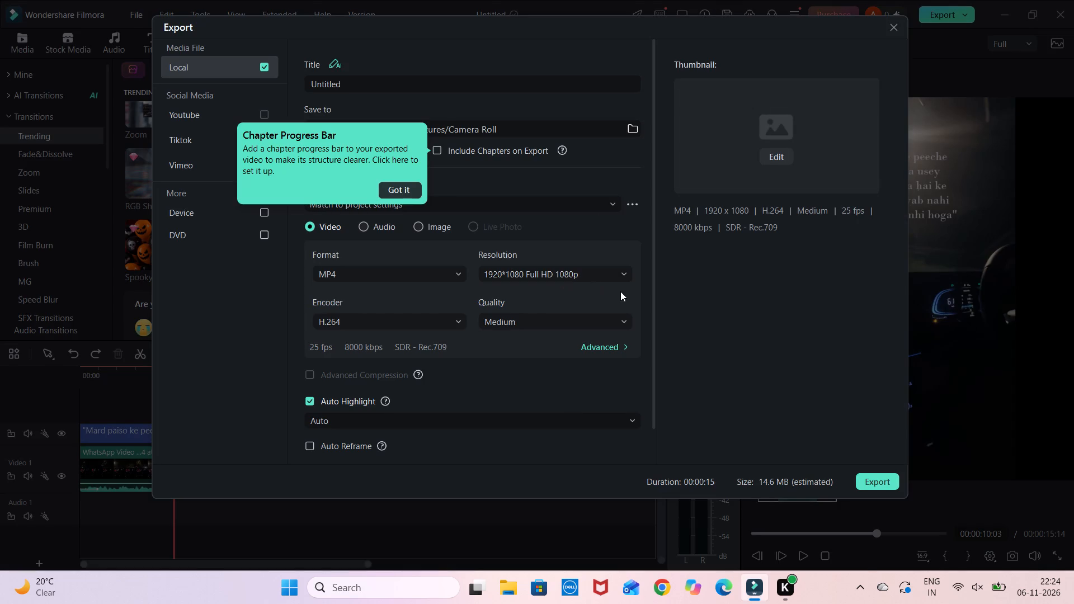
Dismiss the Chapter Progress Bar tip and check the export's save folder, leaving the Camera Roll location as is.
{"action": "left_click", "coordinate": [407, 188]}
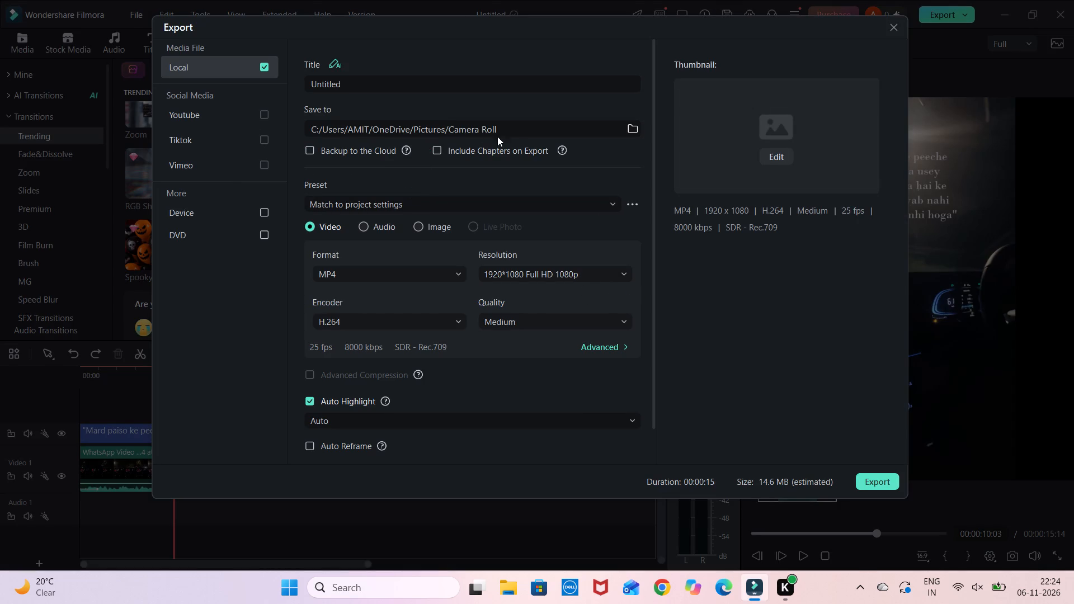
{"action": "left_click", "coordinate": [629, 125]}
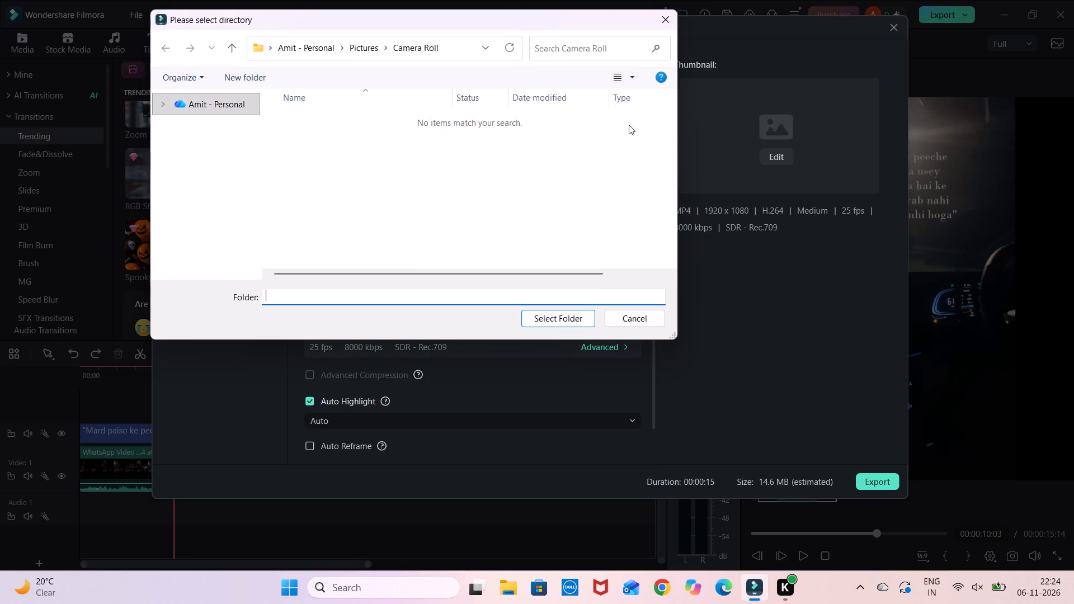
{"action": "left_click", "coordinate": [664, 23]}
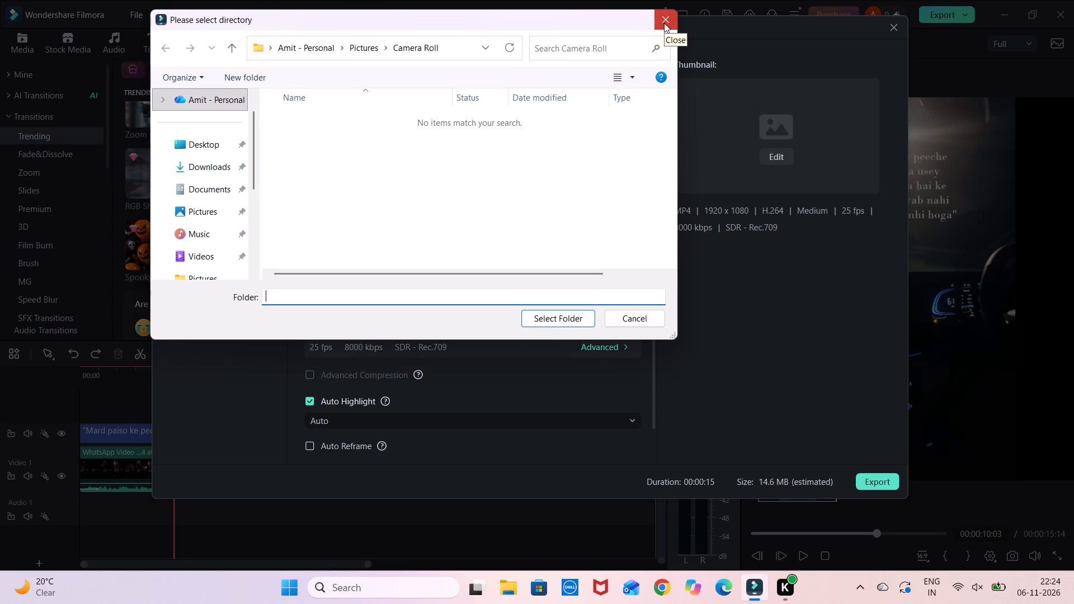
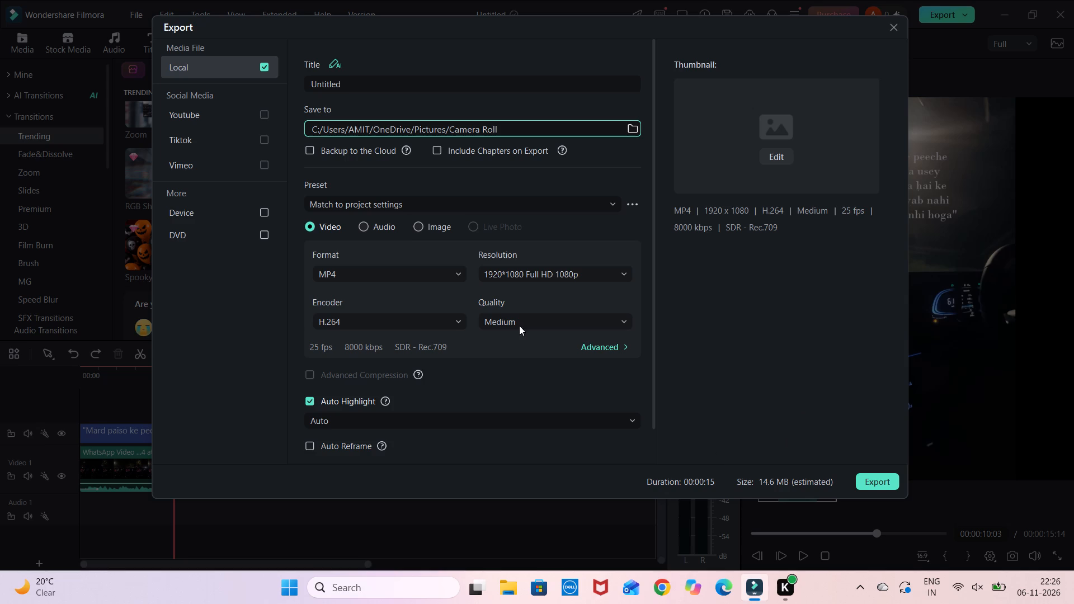
Export the quote video locally as a 1920x1080 H.264 MP4 at medium quality and 25 fps, using the existing project-matched settings.
{"action": "scroll", "coordinate": [537, 313], "scroll_direction": "down", "scroll_amount": 1}
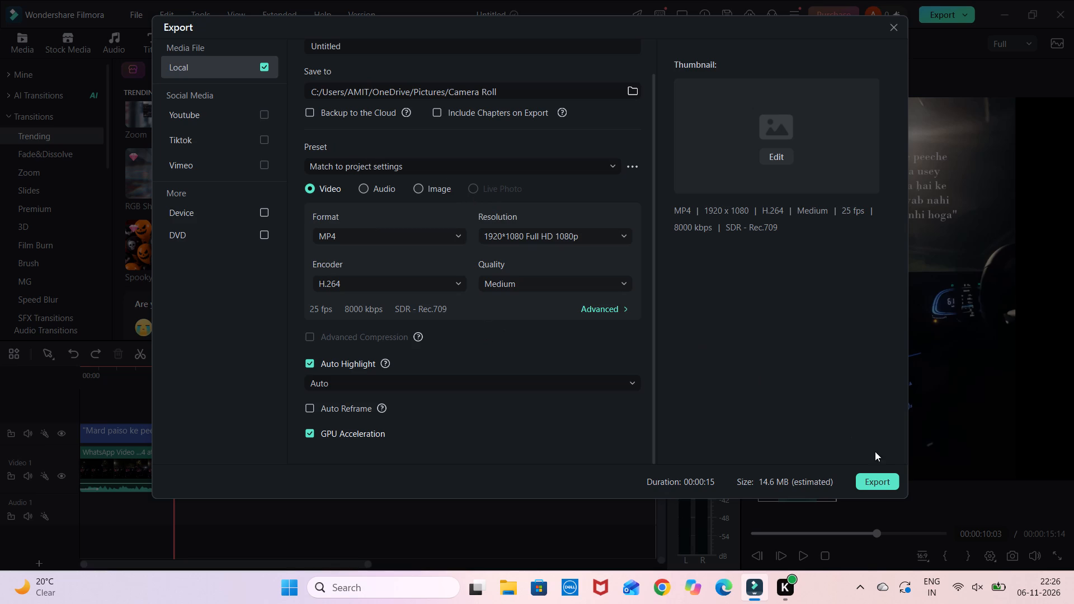
{"action": "left_click", "coordinate": [884, 481]}
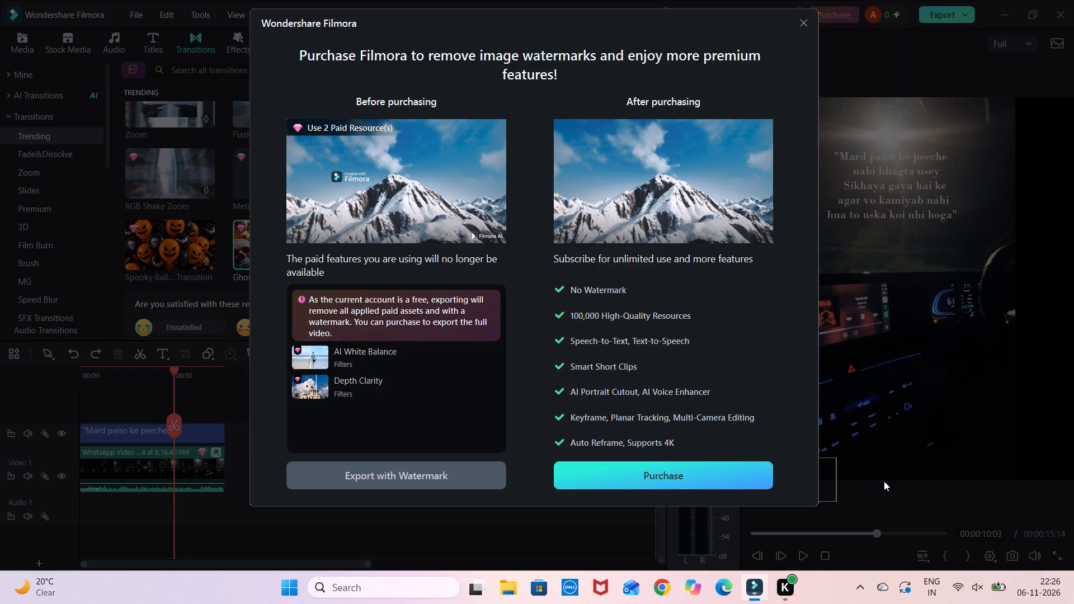
Choose to export the quote video with a watermark instead of purchasing the paid features.
{"action": "left_click", "coordinate": [406, 476]}
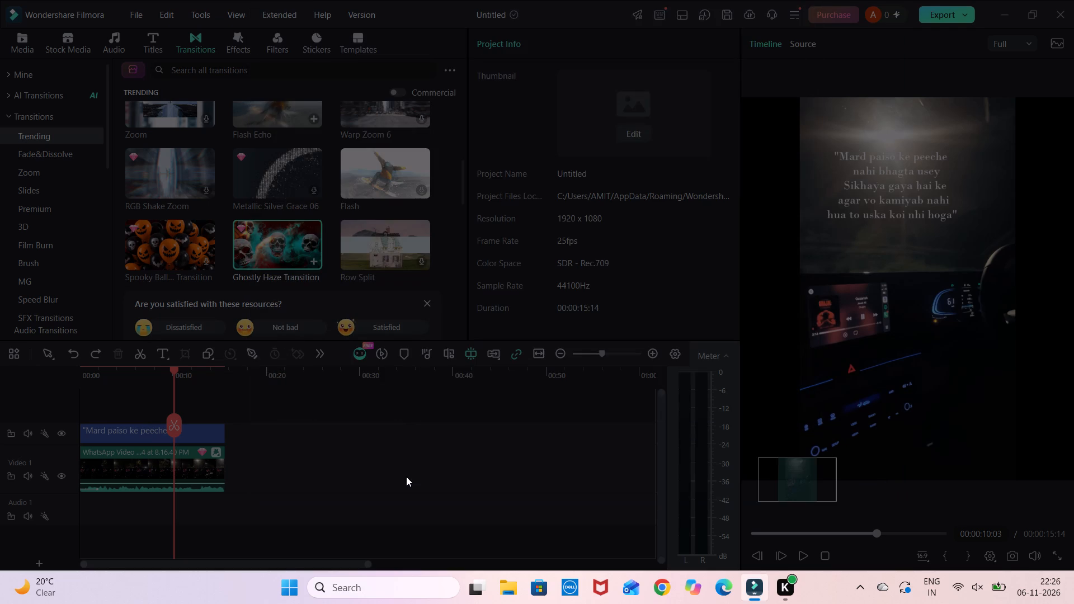
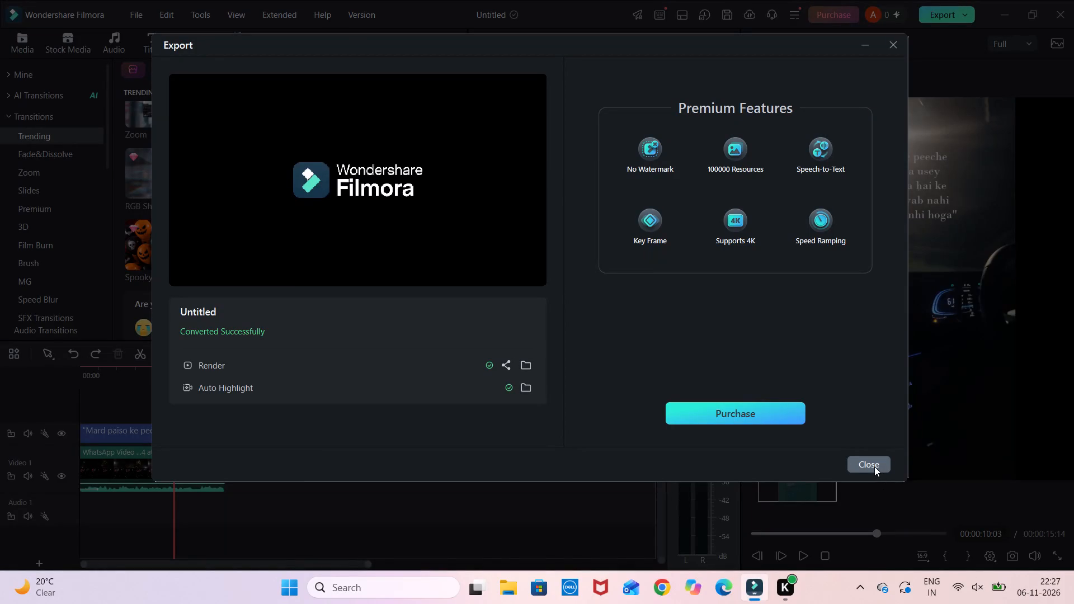
Close the export window of the finished render.
{"action": "left_click", "coordinate": [874, 466]}
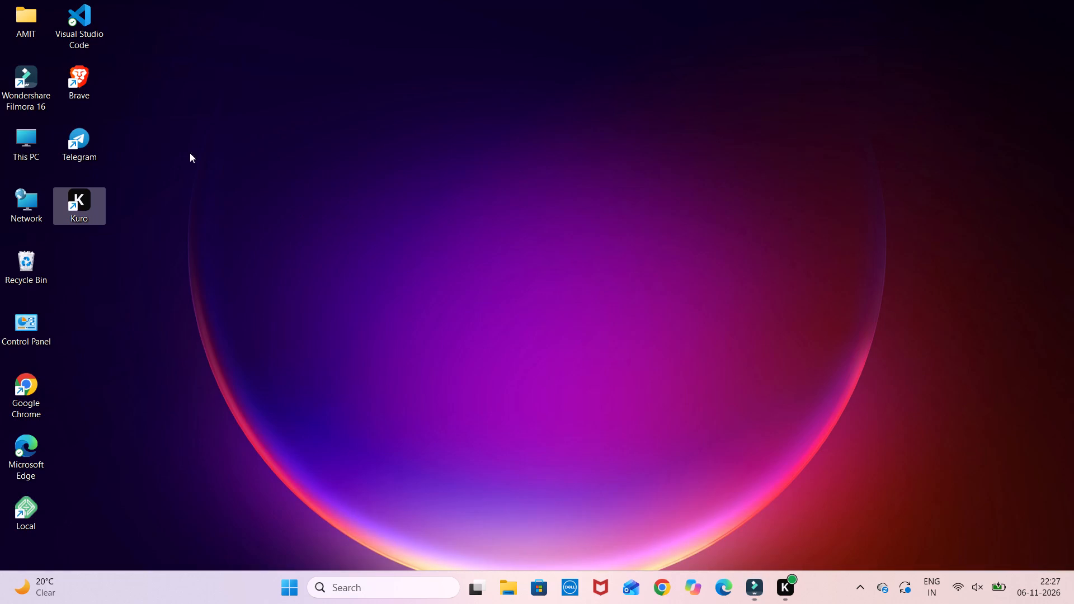
Look for the exported quote video in the Downloads folder in File Explorer.
{"action": "double_click", "coordinate": [22, 136]}
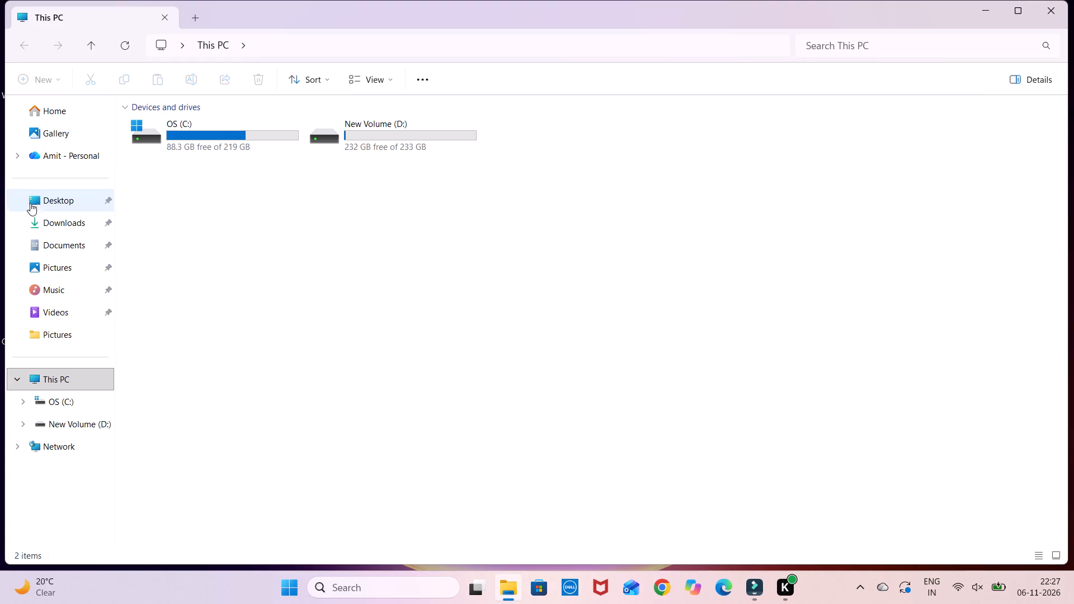
{"action": "left_click", "coordinate": [38, 215]}
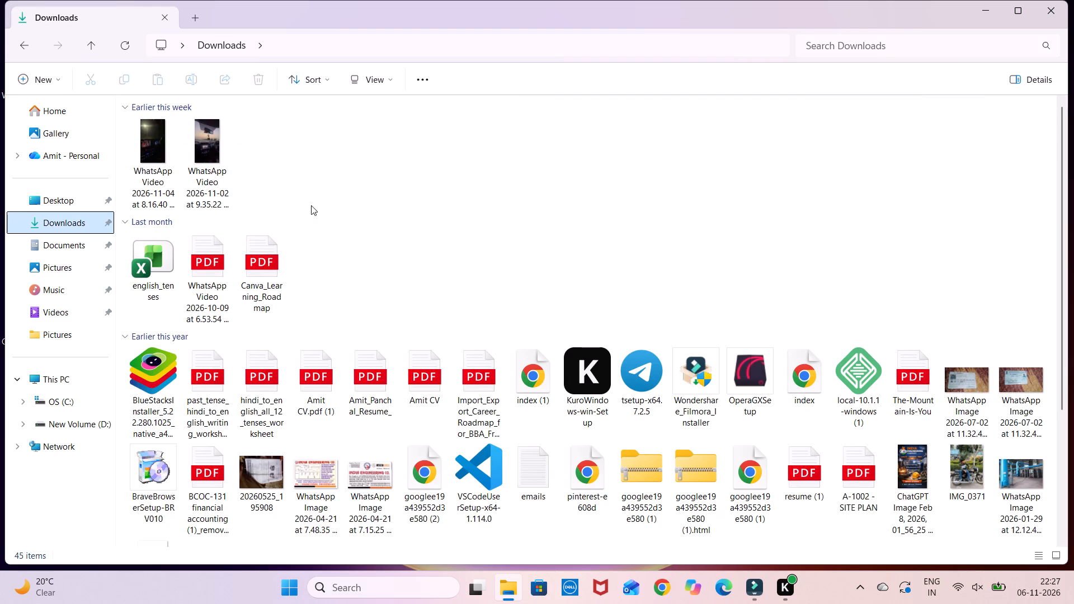
{"action": "left_click", "coordinate": [29, 161]}
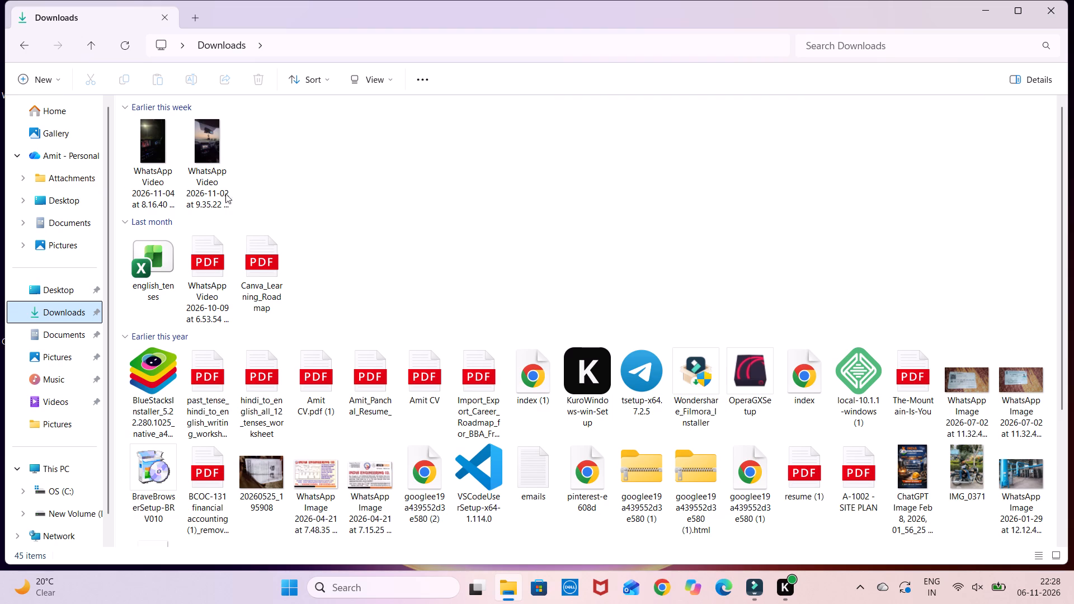
Switch back to Filmora and reopen the quote video's export settings, dismissing the Batch Export tip.
{"action": "left_click", "coordinate": [759, 599]}
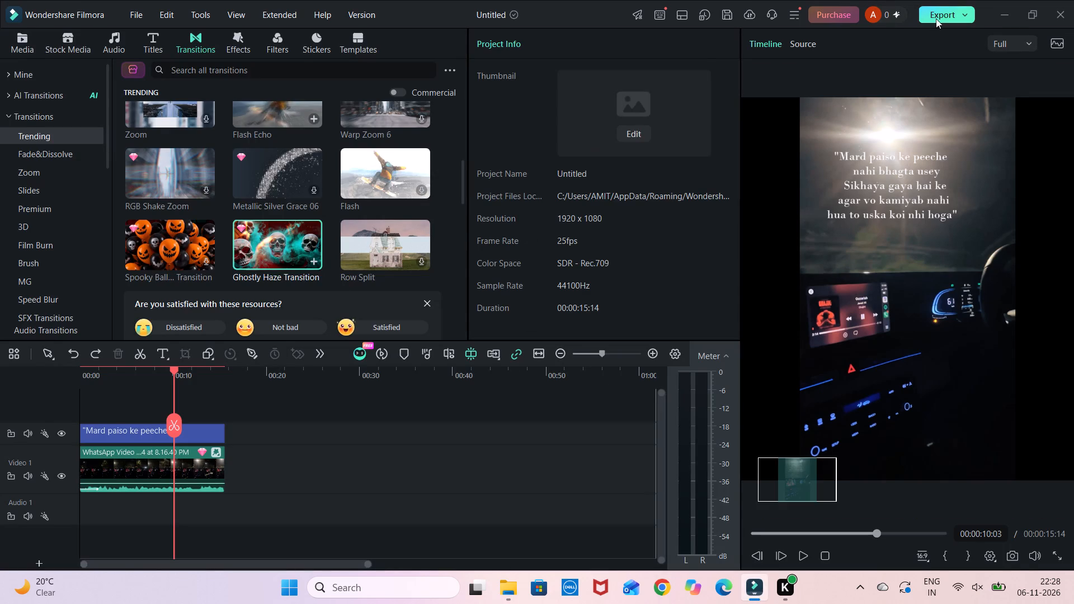
{"action": "left_click", "coordinate": [938, 17]}
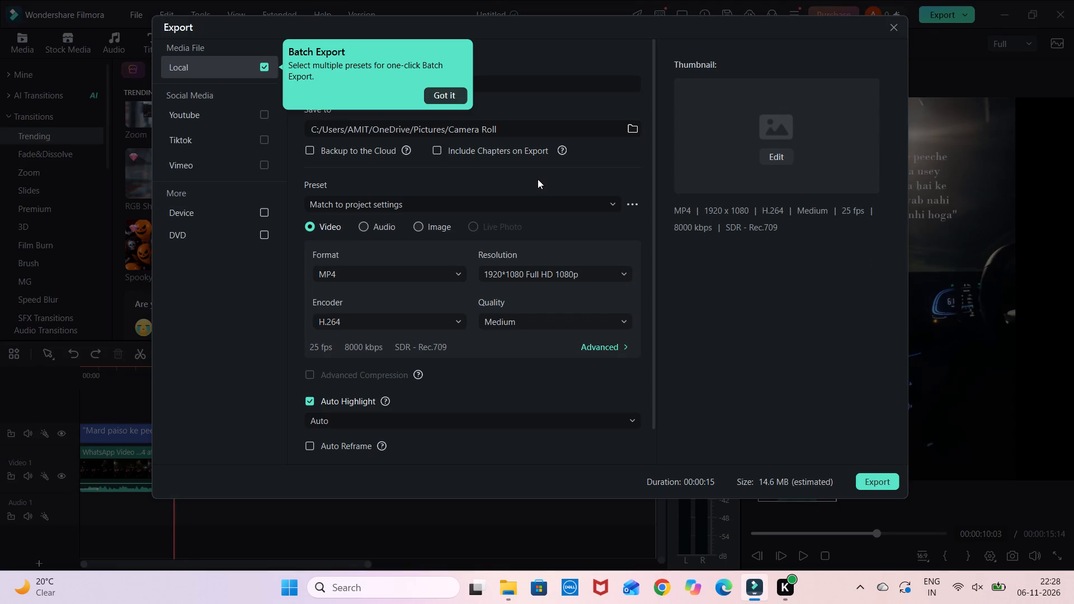
{"action": "left_click", "coordinate": [447, 97]}
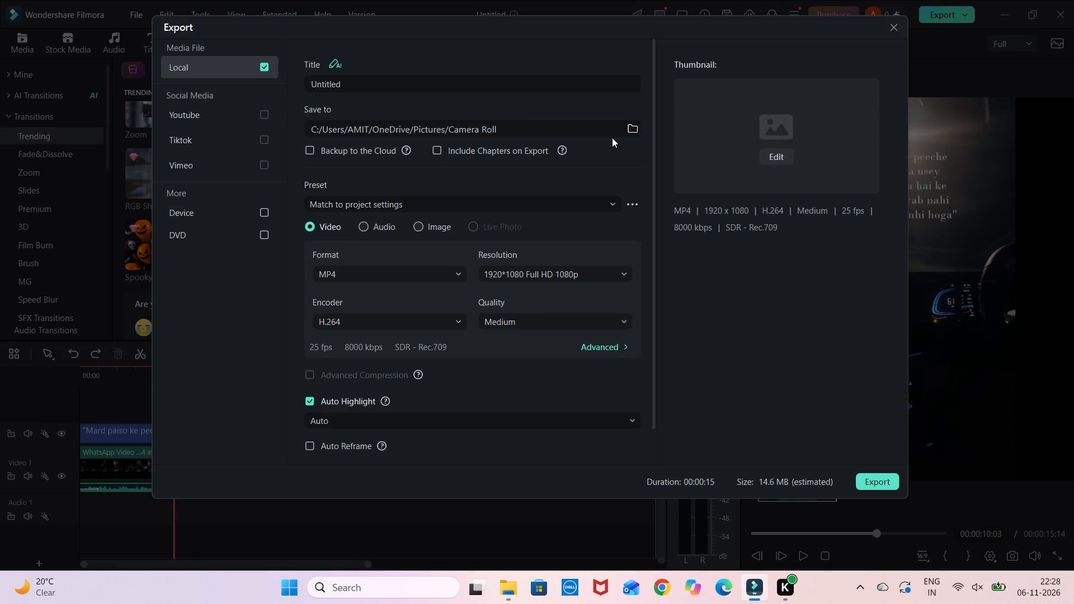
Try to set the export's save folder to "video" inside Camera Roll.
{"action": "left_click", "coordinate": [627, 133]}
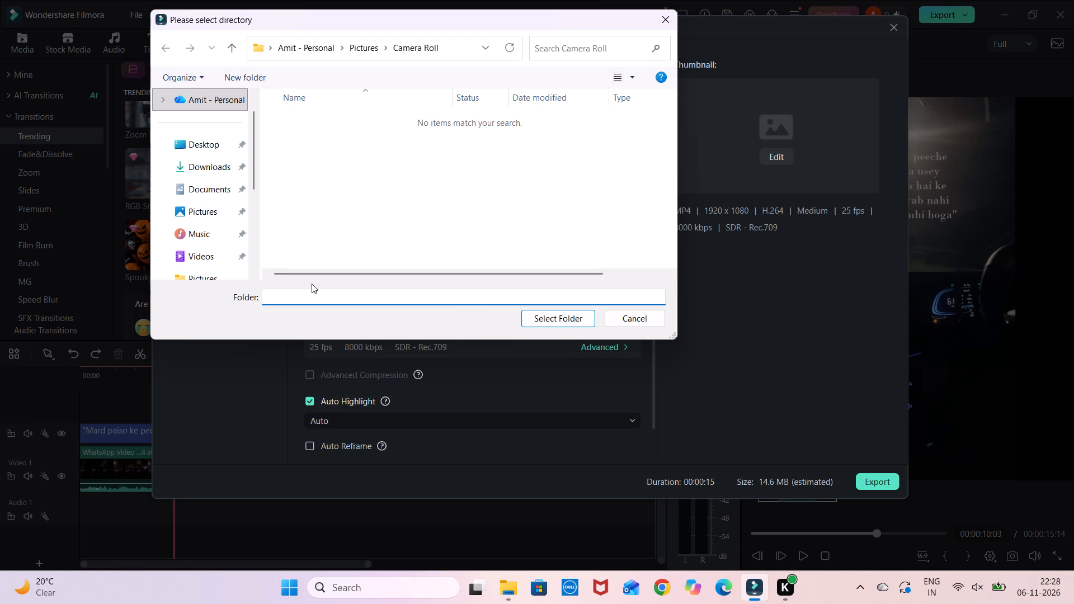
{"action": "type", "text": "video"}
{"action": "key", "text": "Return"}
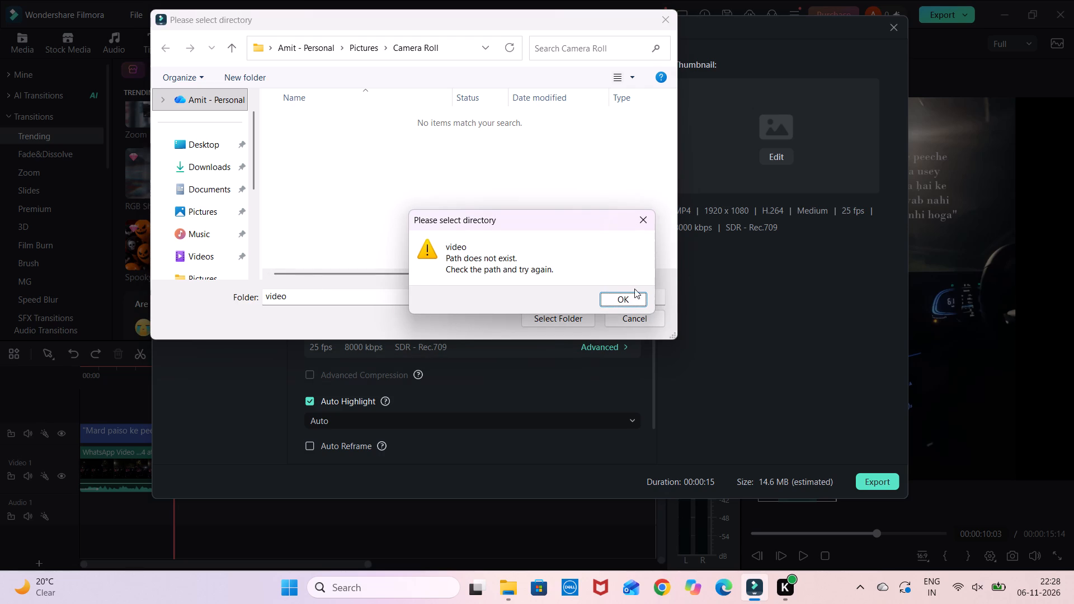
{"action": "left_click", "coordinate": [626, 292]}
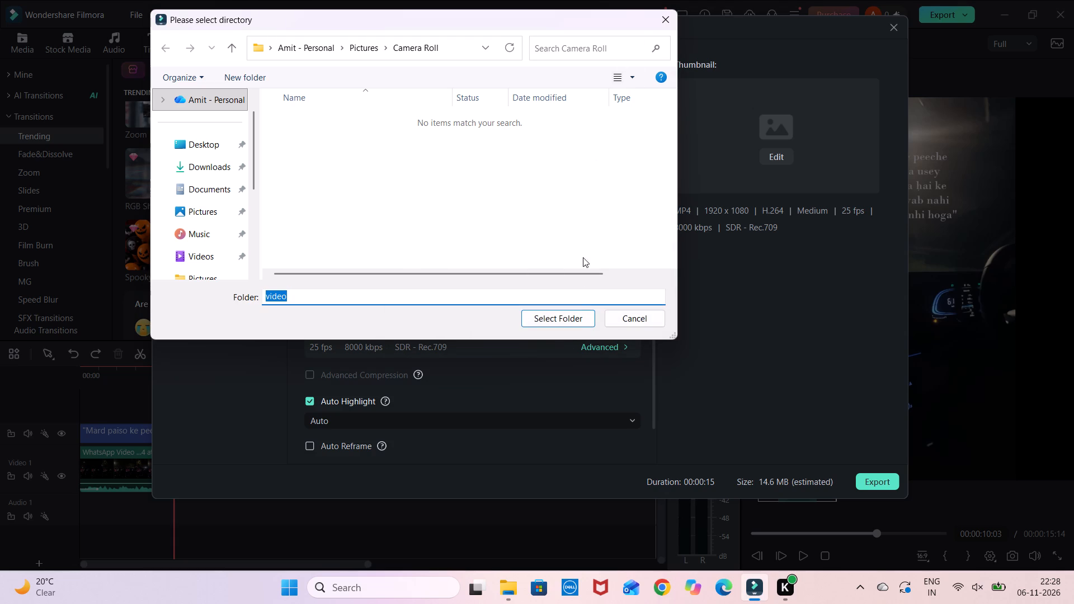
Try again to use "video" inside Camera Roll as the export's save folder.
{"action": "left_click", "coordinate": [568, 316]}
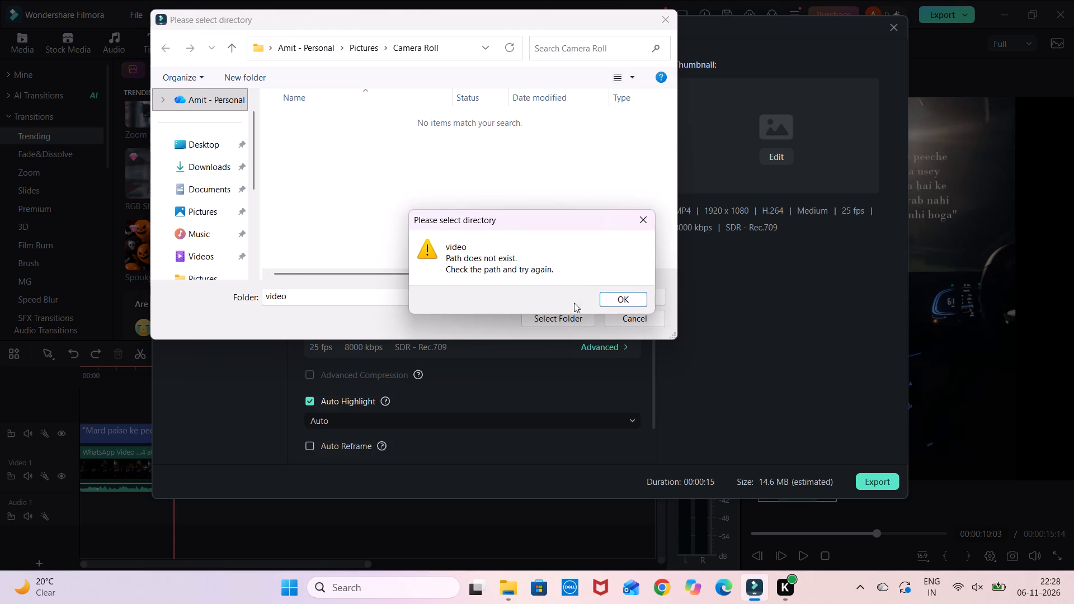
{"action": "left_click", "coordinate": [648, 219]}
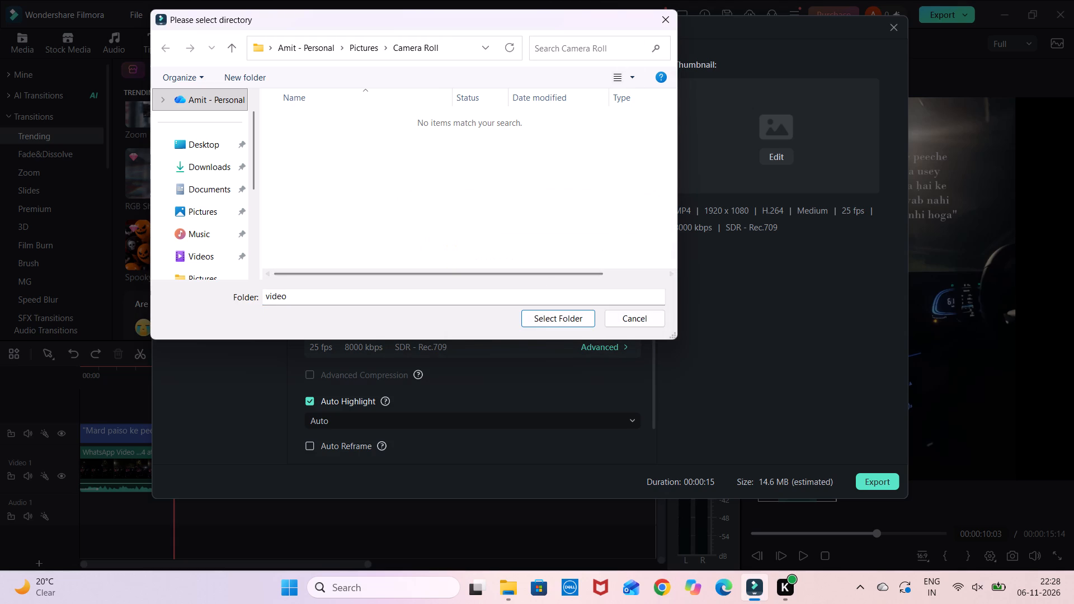
Clear the entered folder name and set the export's save folder to Downloads instead.
{"action": "left_click", "coordinate": [541, 295]}
{"action": "key", "text": "BackSpace"}
{"action": "key", "text": "BackSpace"}
{"action": "key", "text": "BackSpace"}
{"action": "key", "text": "BackSpace"}
{"action": "key", "text": "BackSpace"}
{"action": "key", "text": "BackSpace"}
{"action": "key", "text": "BackSpace"}
{"action": "key", "text": "BackSpace"}
{"action": "key", "text": "BackSpace"}
{"action": "key", "text": "BackSpace"}
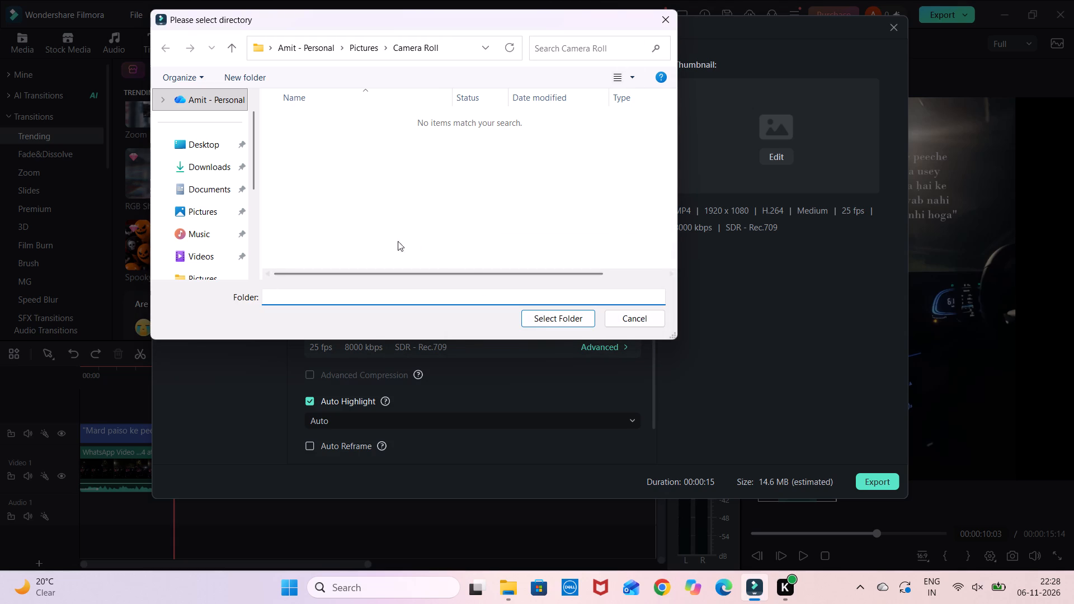
{"action": "left_click", "coordinate": [187, 161]}
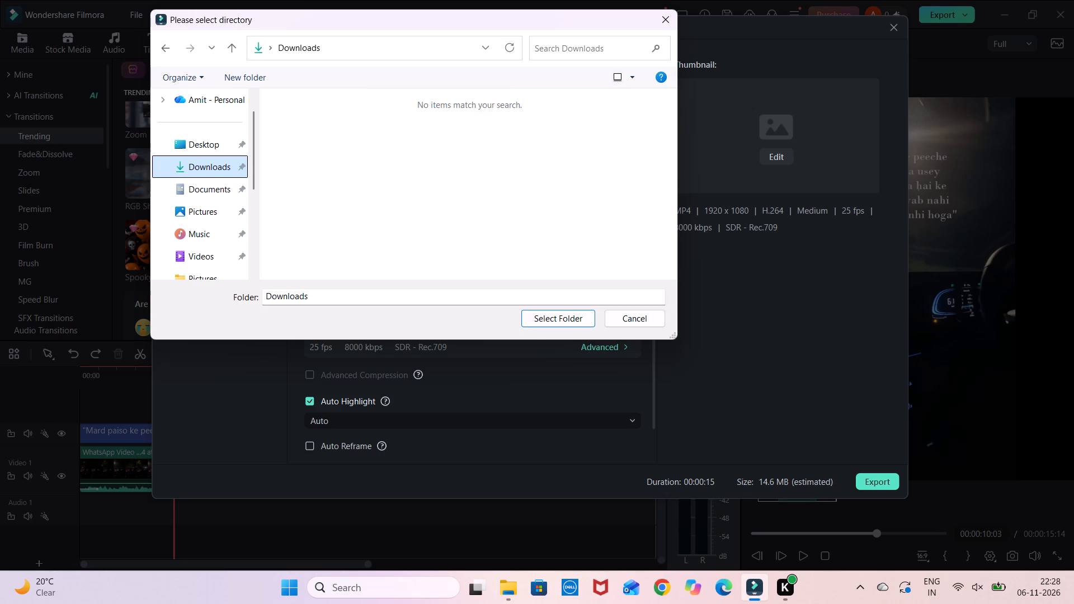
{"action": "left_click", "coordinate": [562, 319]}
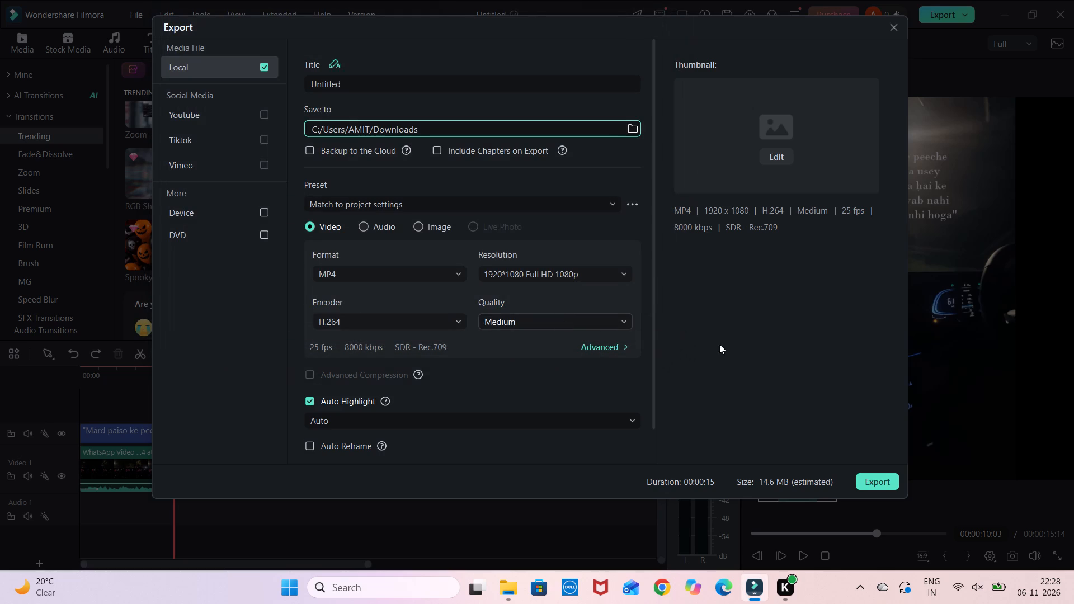
Export the quote video as a 1920x1080 MP4 with a watermark, and close the export window once it has rendered.
{"action": "left_click", "coordinate": [866, 480]}
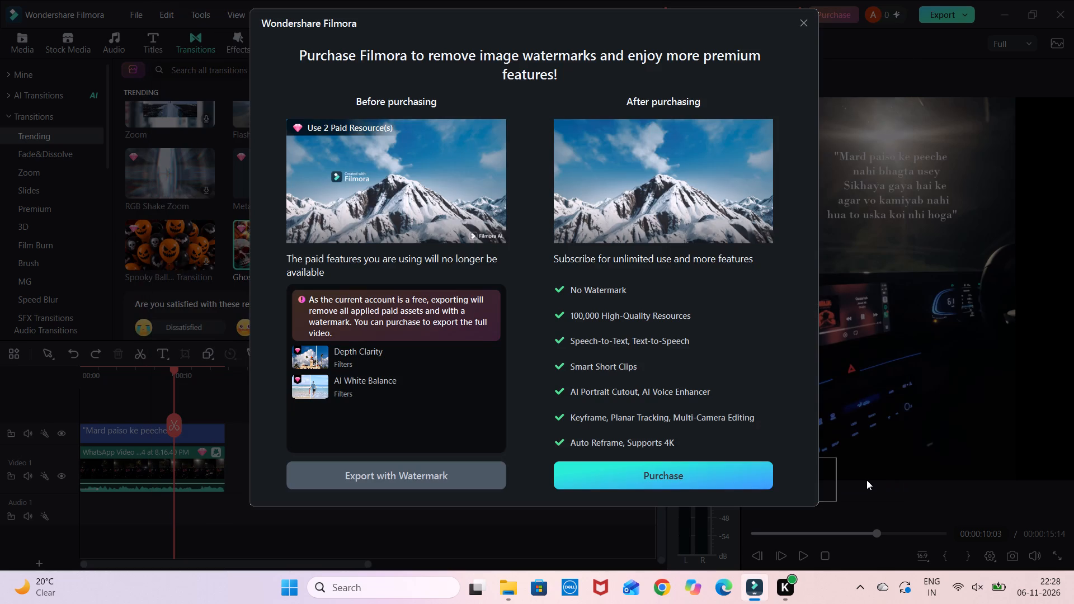
{"action": "left_click", "coordinate": [464, 472]}
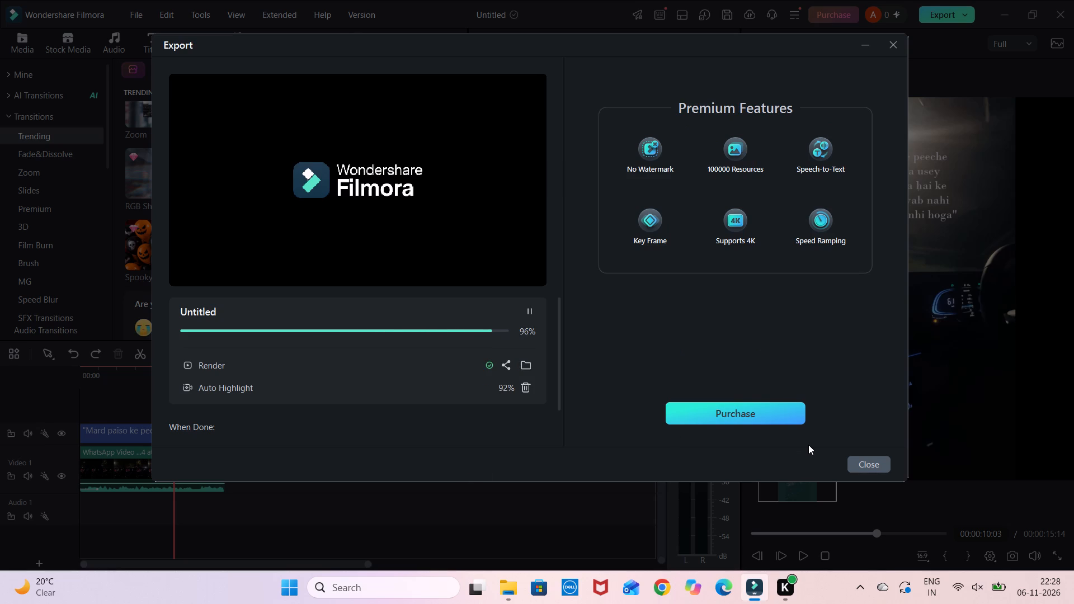
{"action": "left_click", "coordinate": [864, 464]}
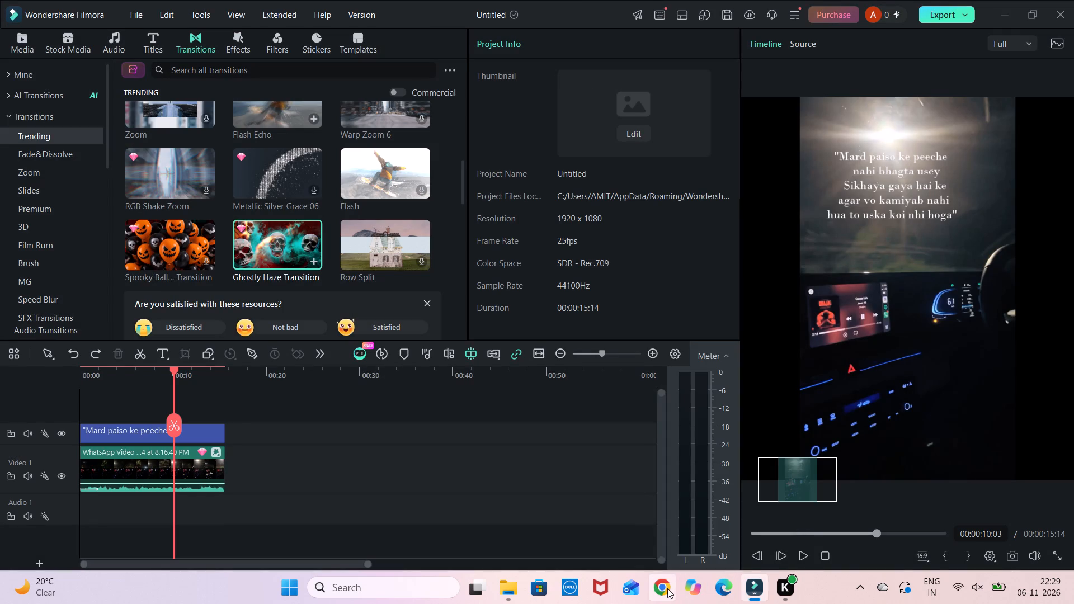
Switch to File Explorer and delete the Untitled-highlight video from the Downloads folder.
{"action": "left_click", "coordinate": [508, 593]}
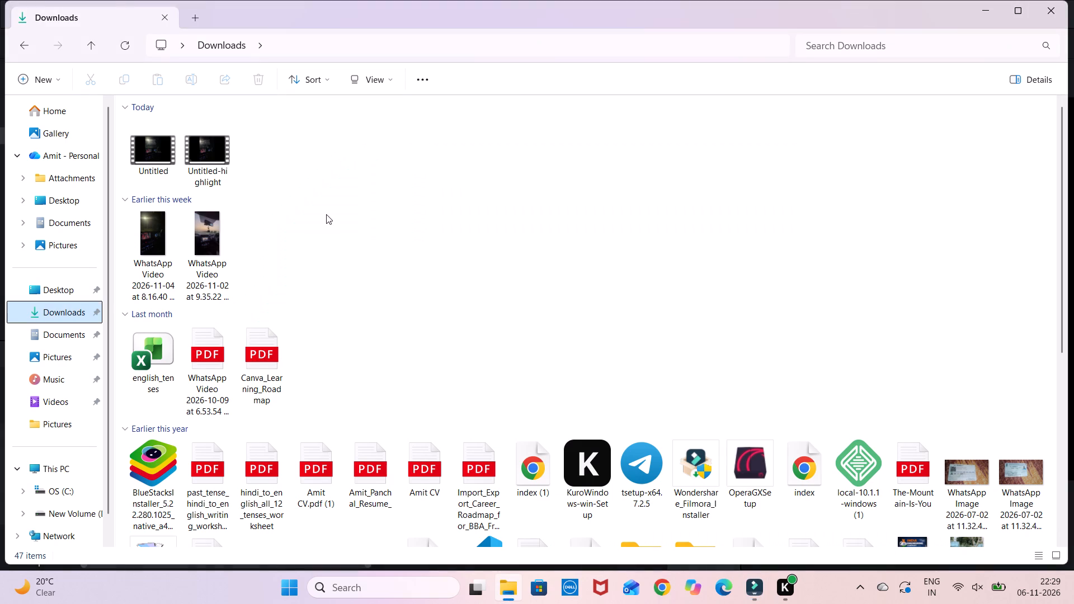
{"action": "right_click", "coordinate": [211, 152]}
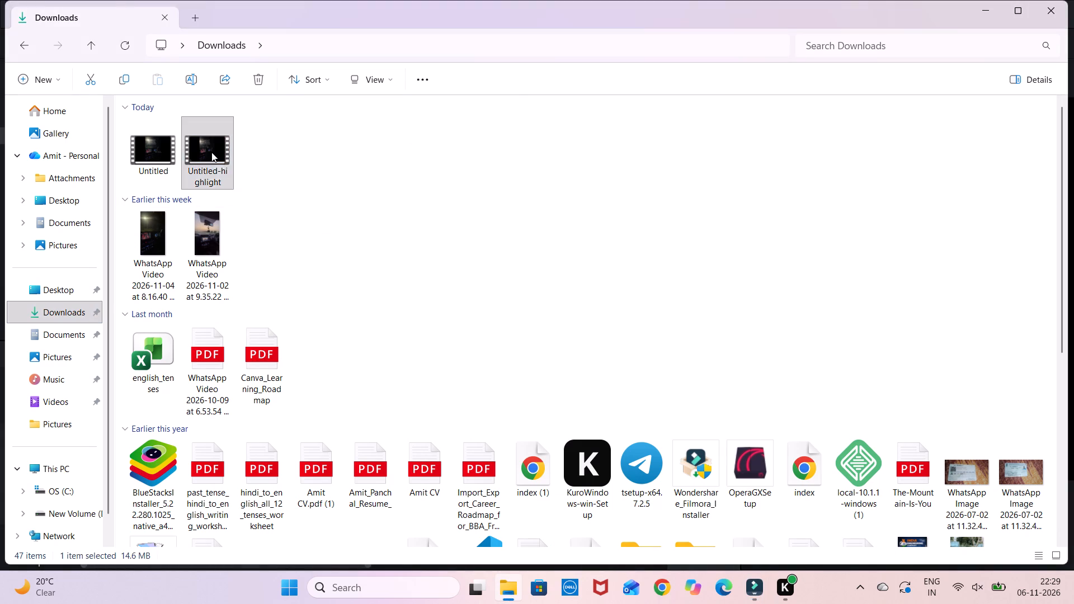
{"action": "left_click", "coordinate": [425, 166]}
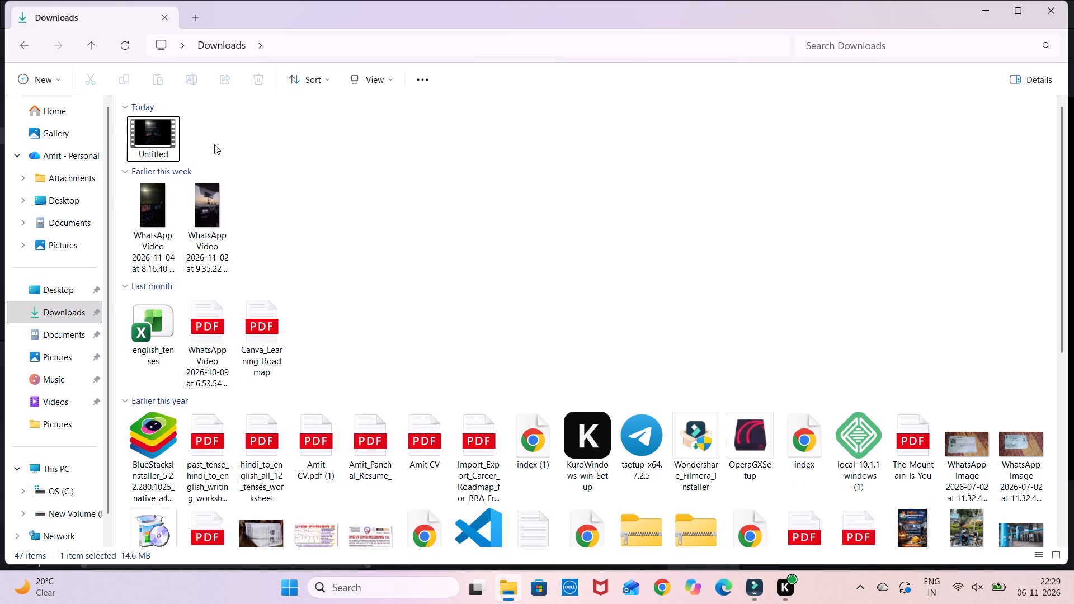
Play the exported Untitled video from Downloads in Media Player to check it, and close the player.
{"action": "double_click", "coordinate": [154, 133]}
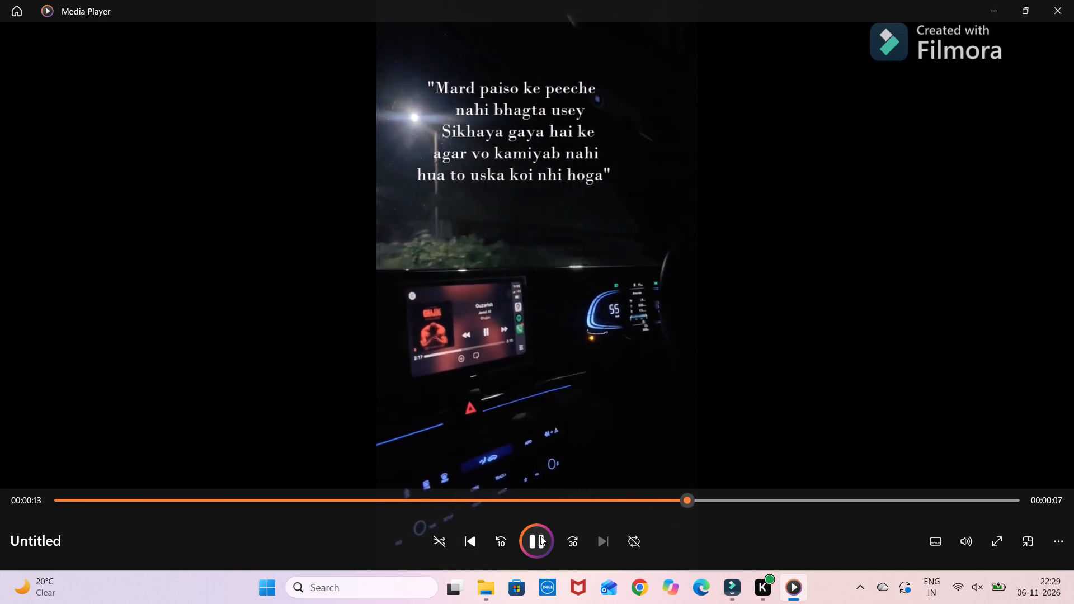
{"action": "left_click", "coordinate": [1065, 13]}
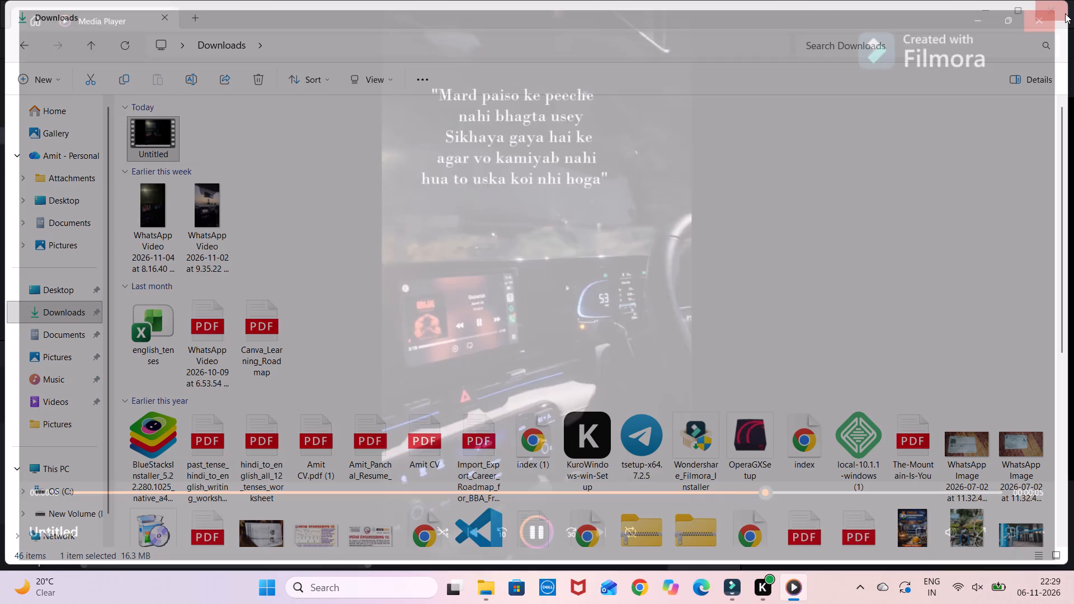